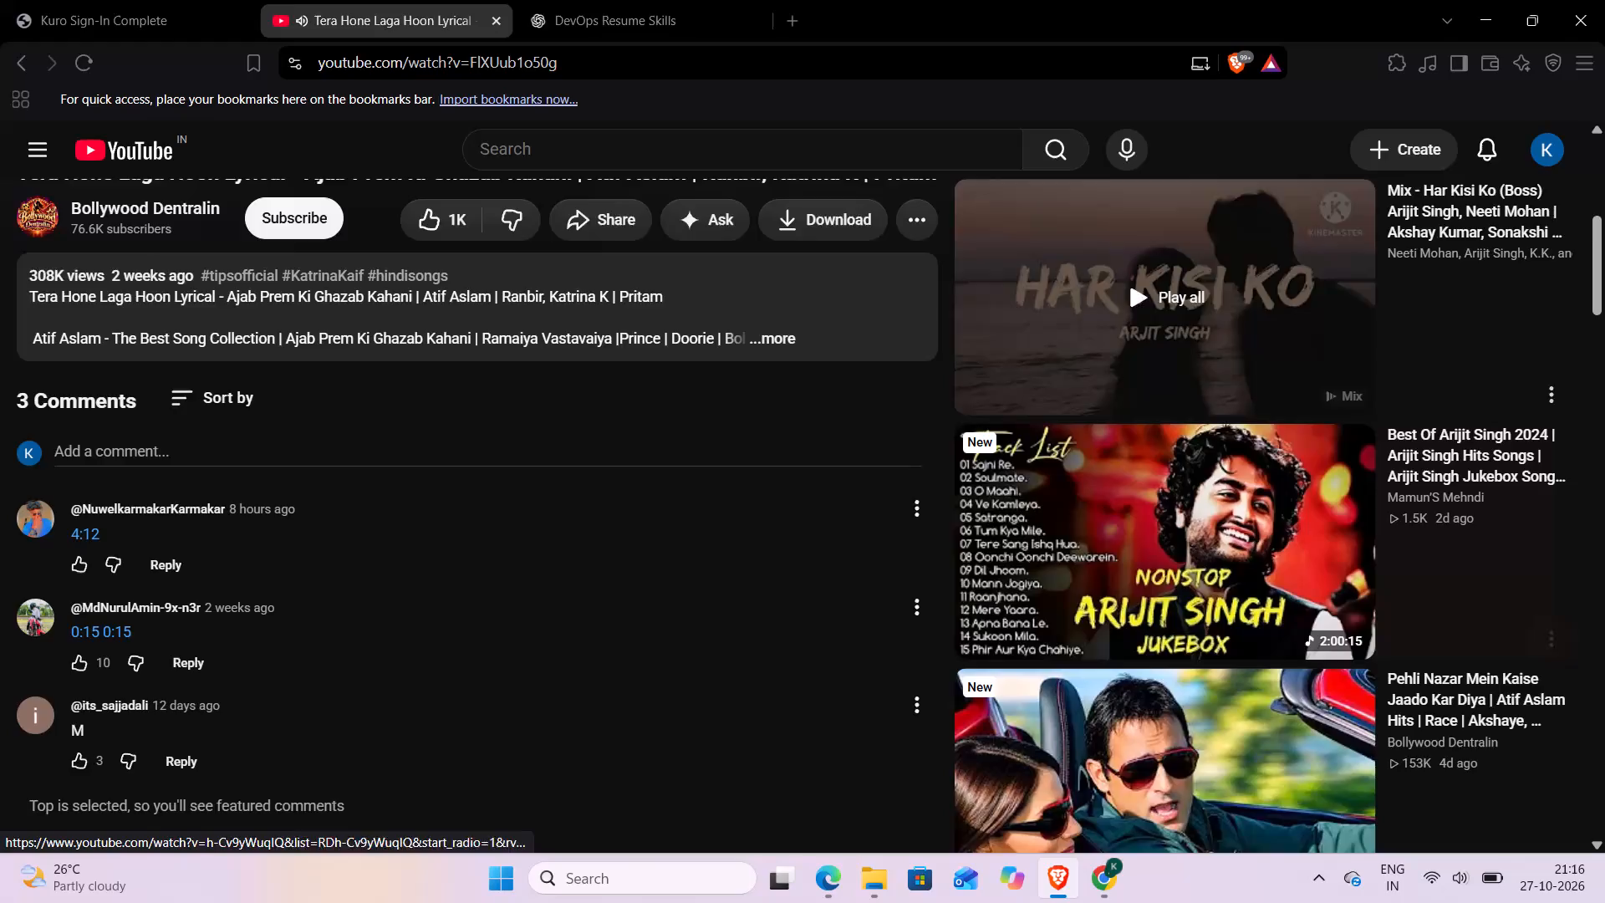
Find the "Zaalima | Raees" song from Bollywood Houseer among the recommended YouTube videos and play it.
scroll(1069, 543, "down", 4)
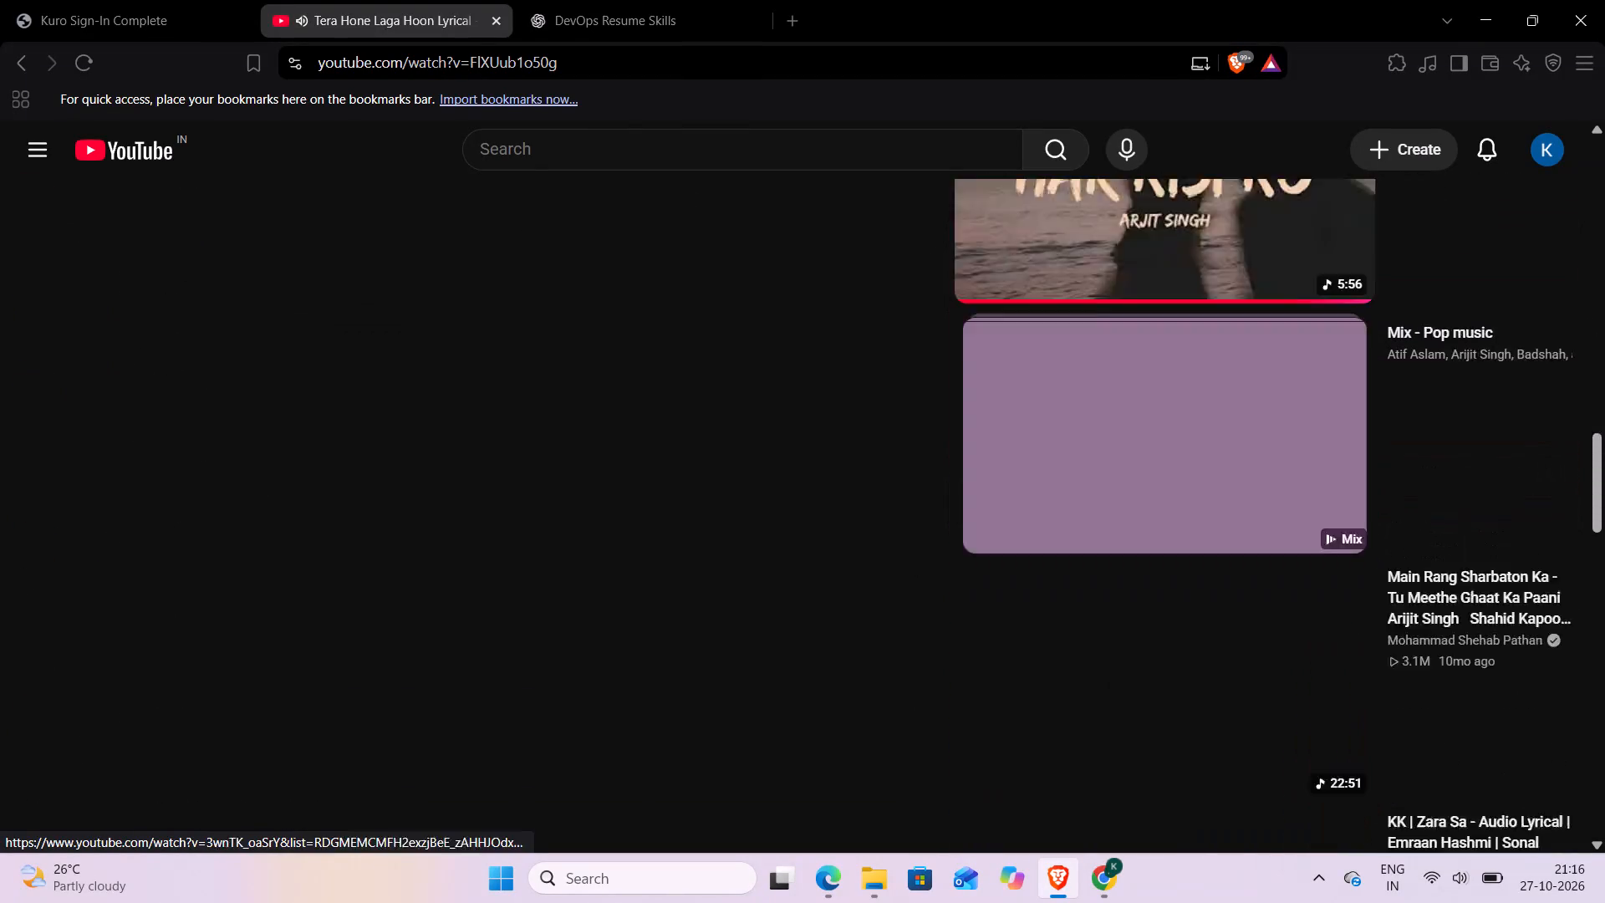
scroll(1069, 543, "down", 1)
scroll(1095, 447, "down", 1)
scroll(1096, 594, "down", 1)
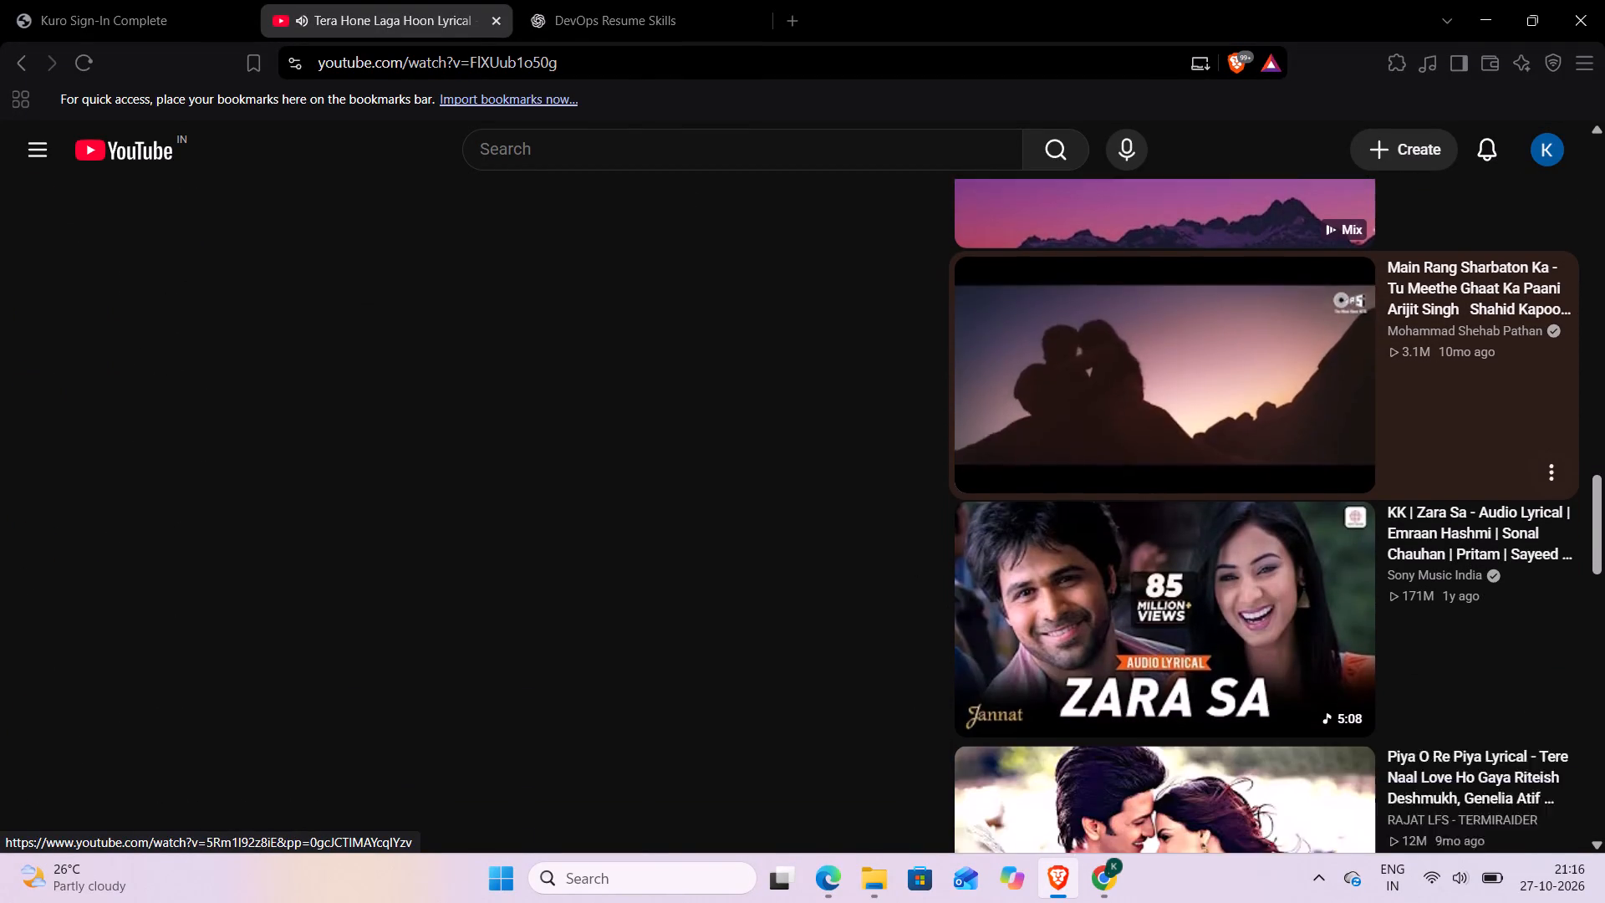
scroll(1096, 594, "down", 3)
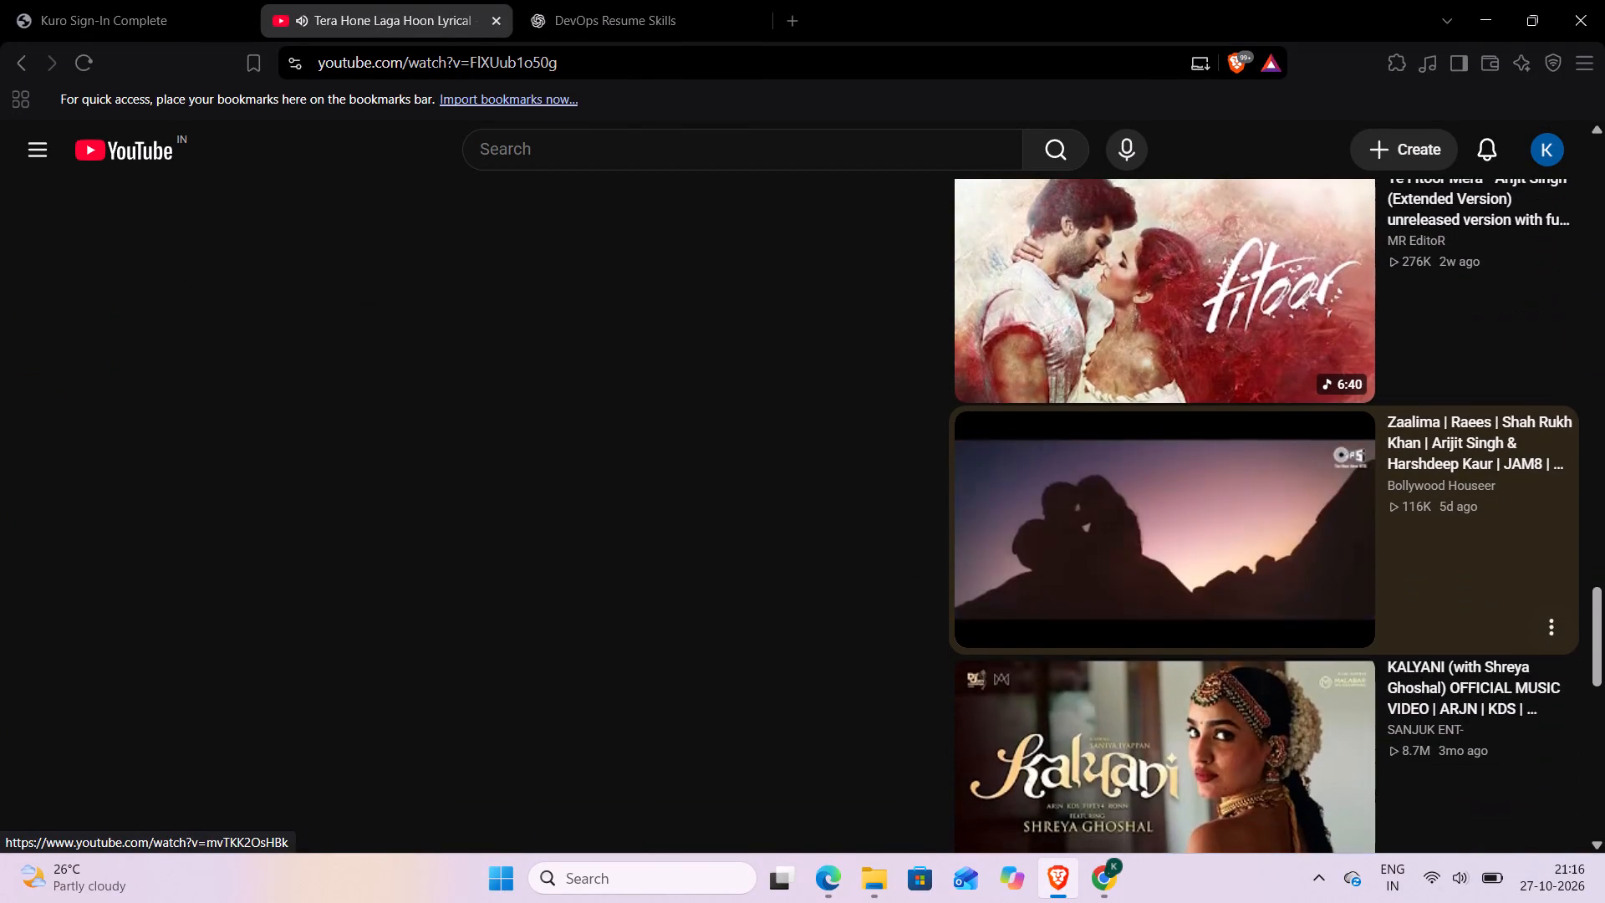
scroll(1033, 707, "down", 3)
scroll(1033, 707, "up", 1)
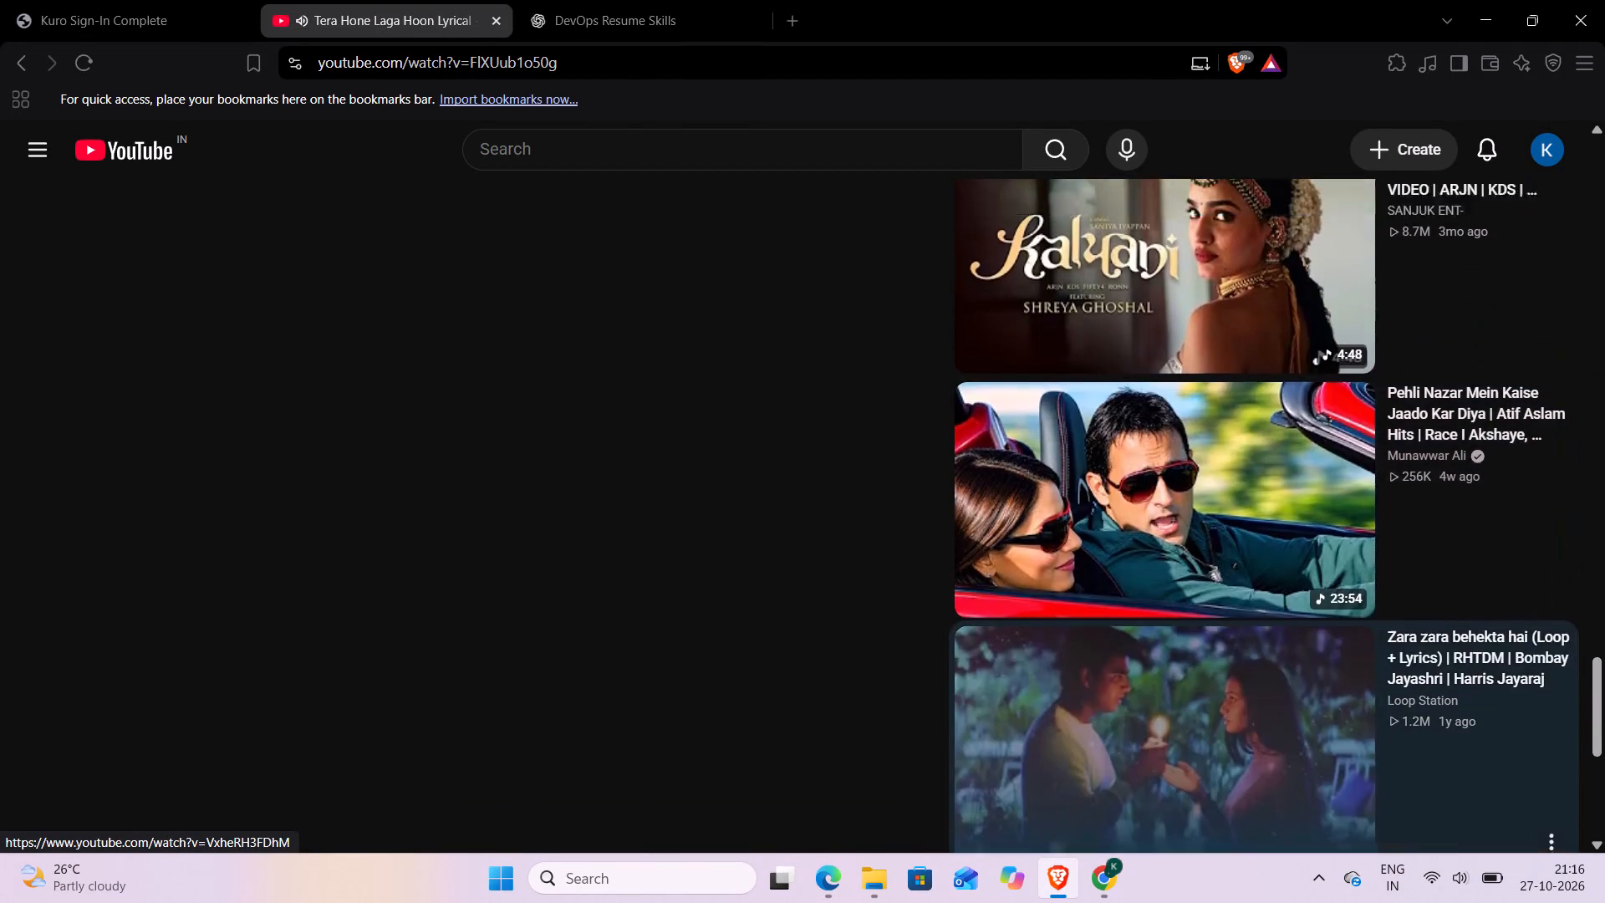
scroll(1033, 707, "up", 1)
left_click(1104, 502)
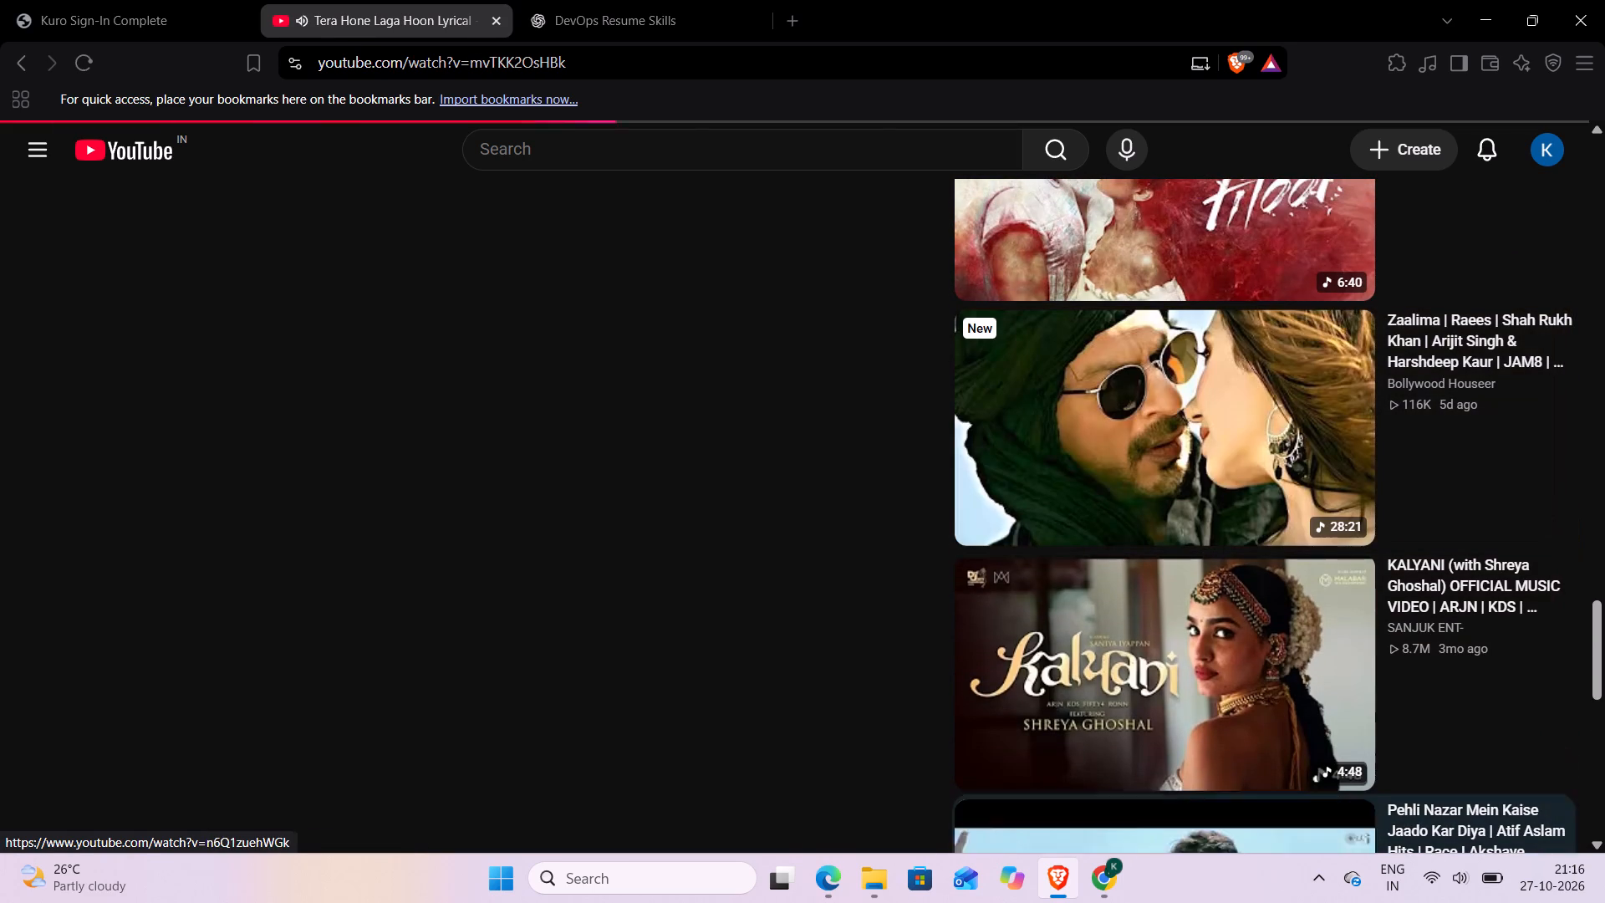
left_click(1112, 804)
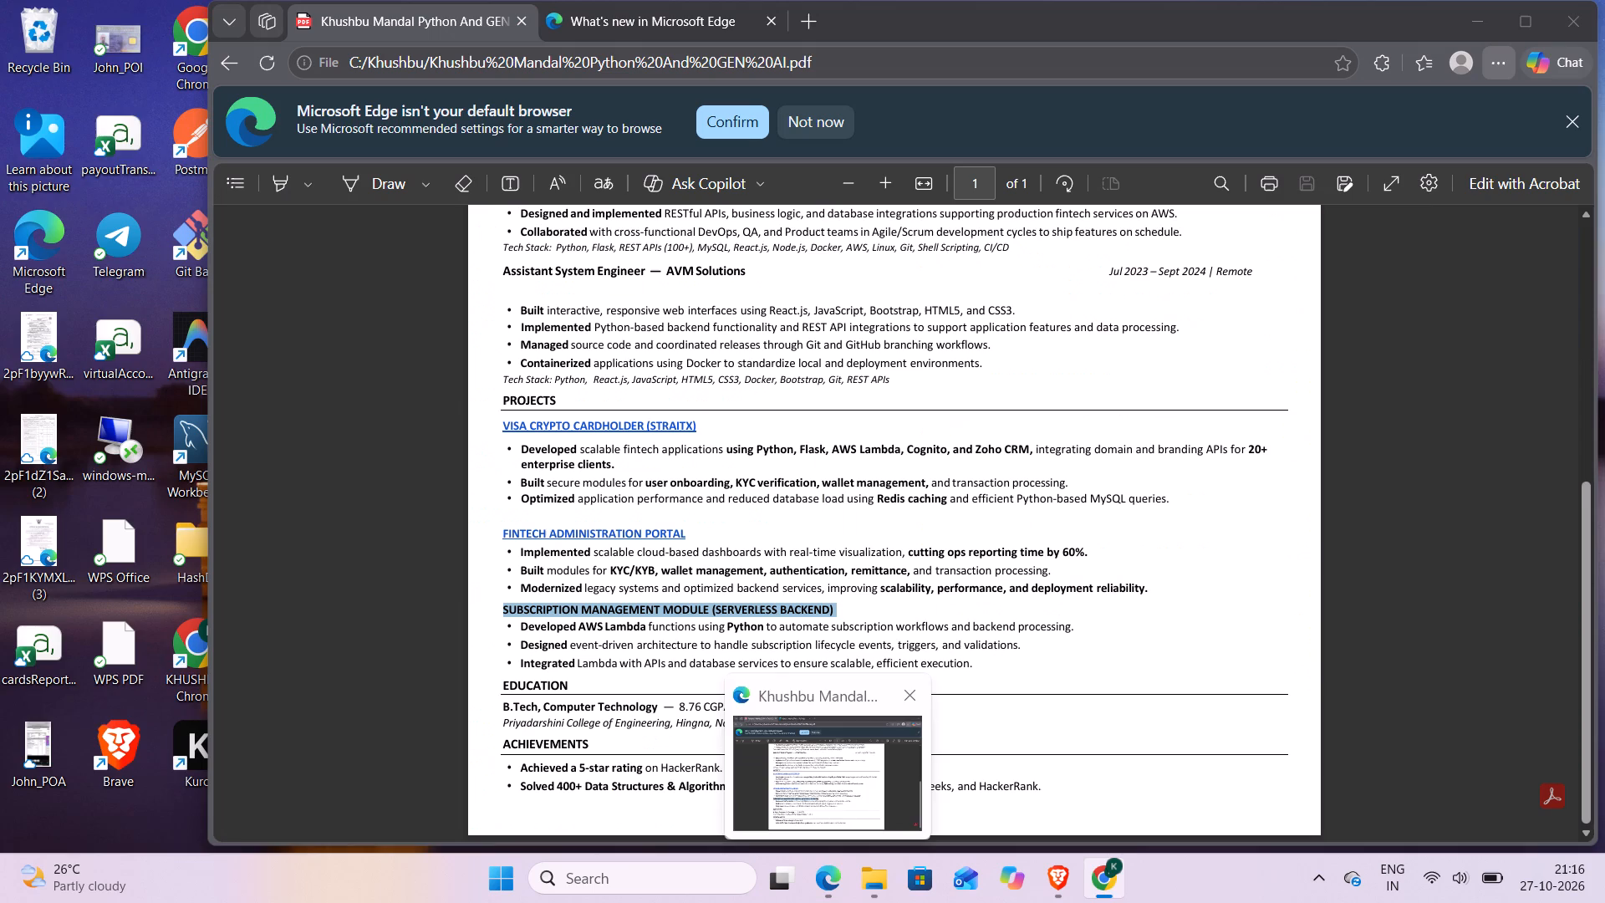
left_click(843, 792)
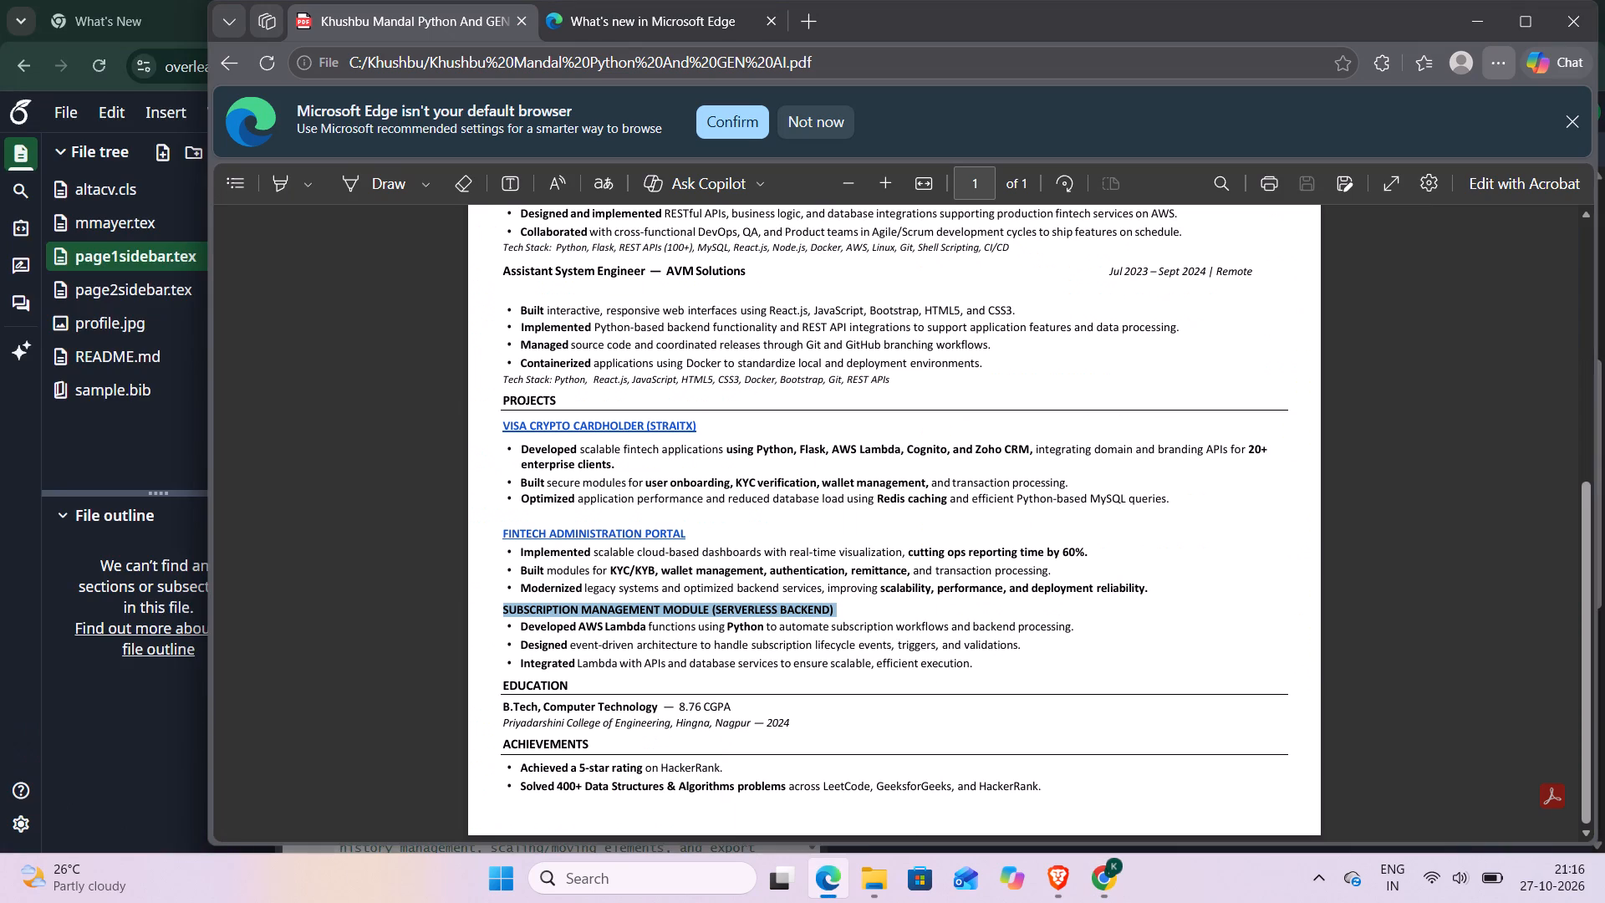
key("ctrl+c")
left_click(1079, 798)
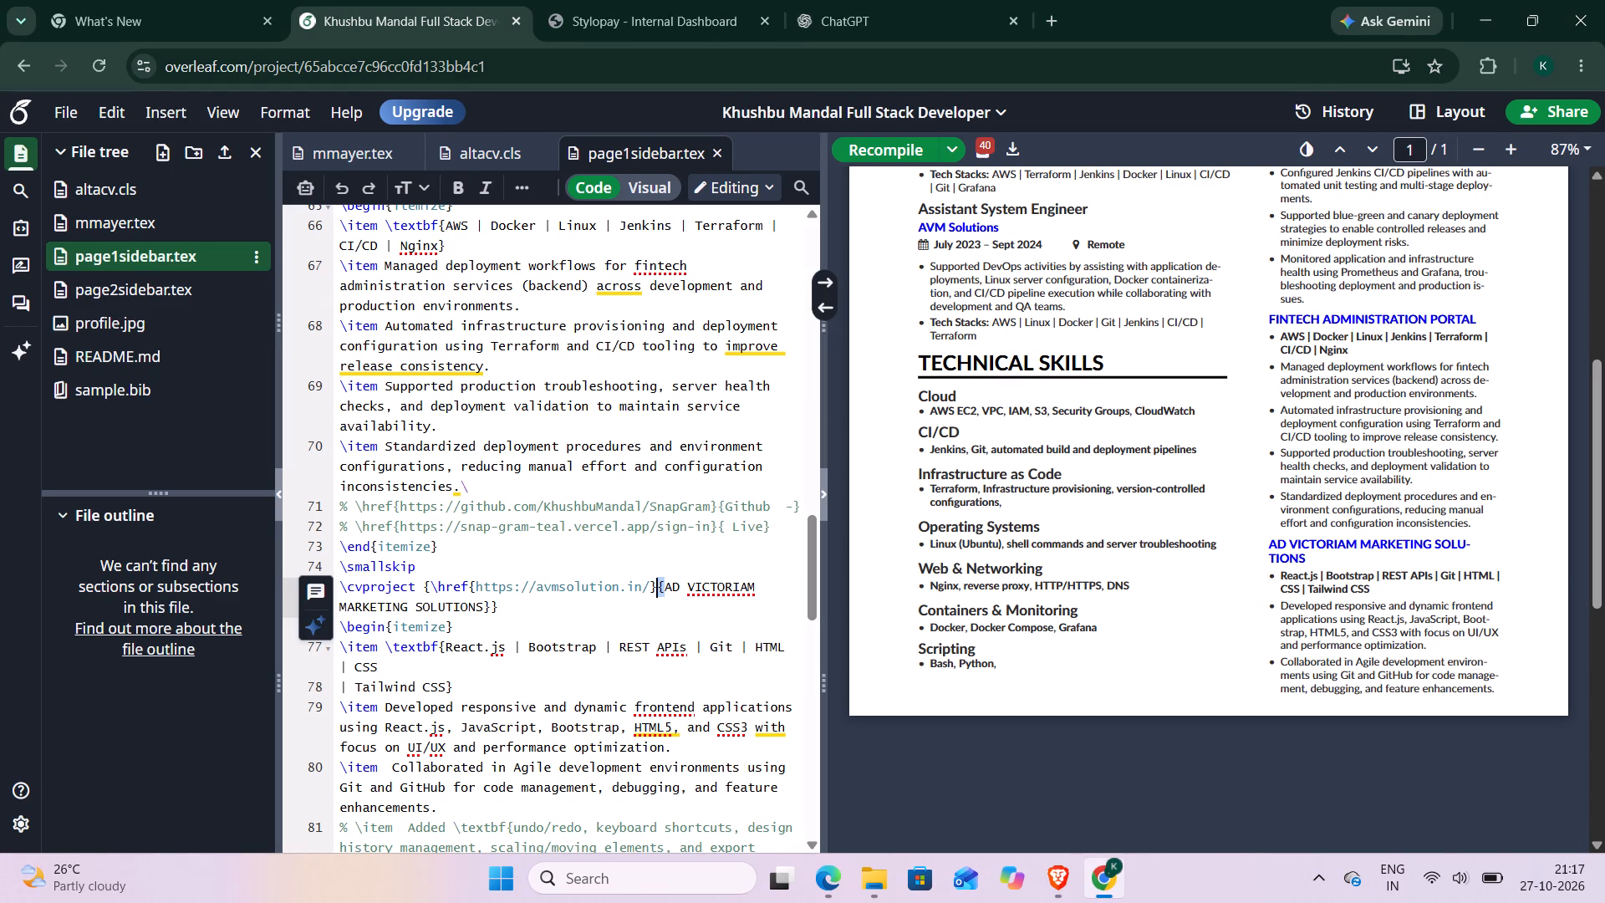
left_click_drag(481, 609, 664, 579)
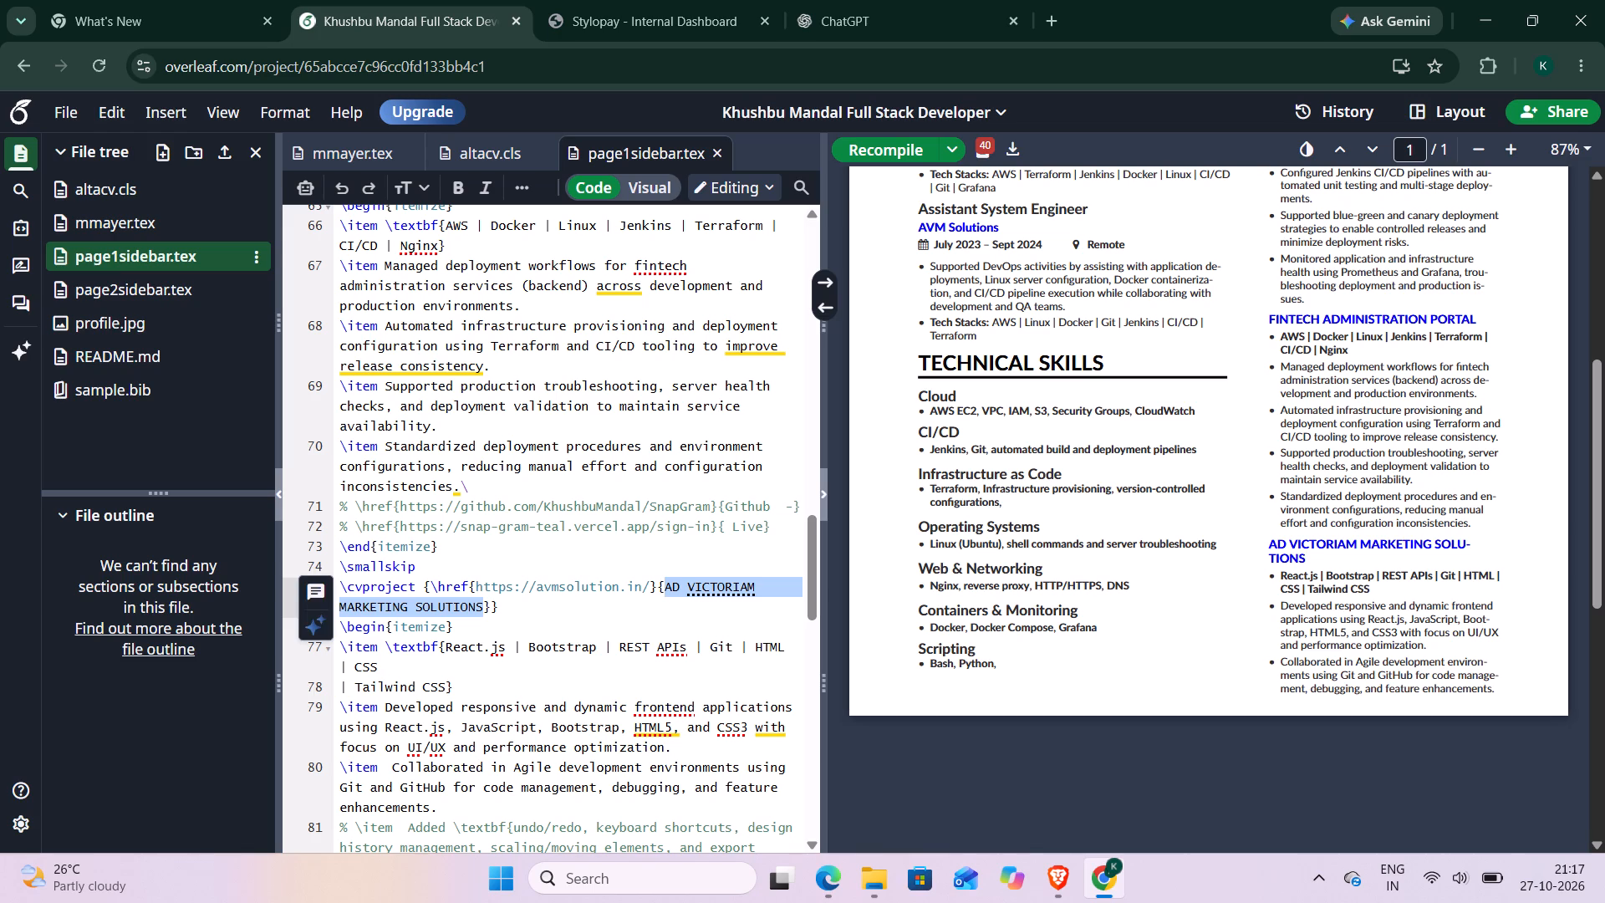
key("ctrl+v")
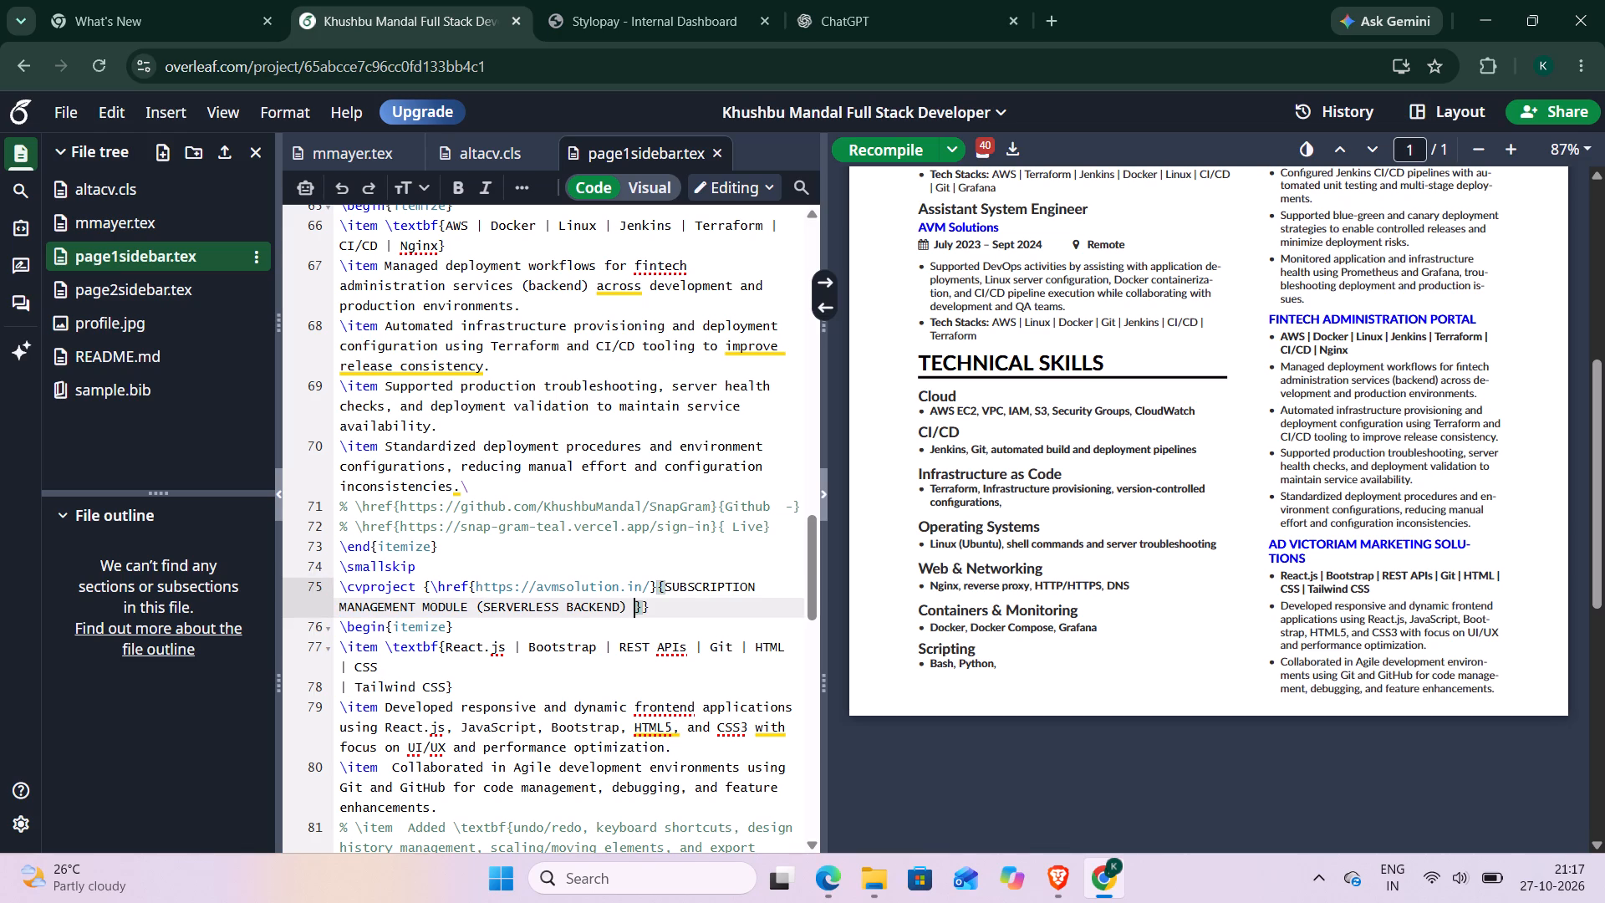
key("ctrl+s")
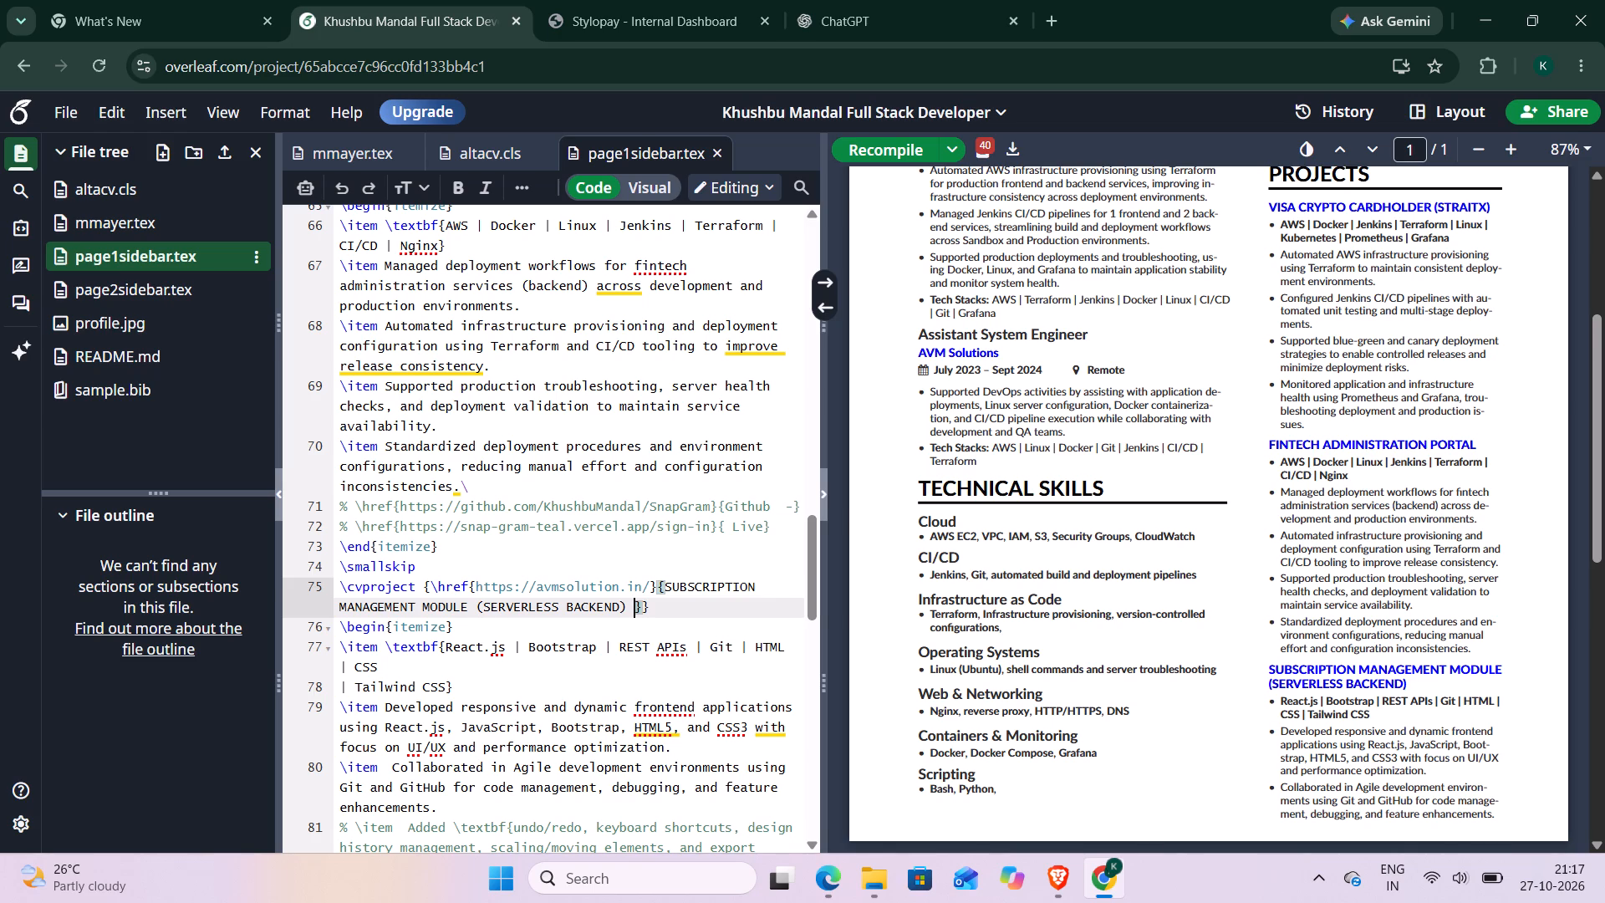
Remove the avmsolution.in hyperlink wrapper and its extra closing brace from the Subscription Management Module title, and recompile.
left_click_drag(651, 585, 486, 584)
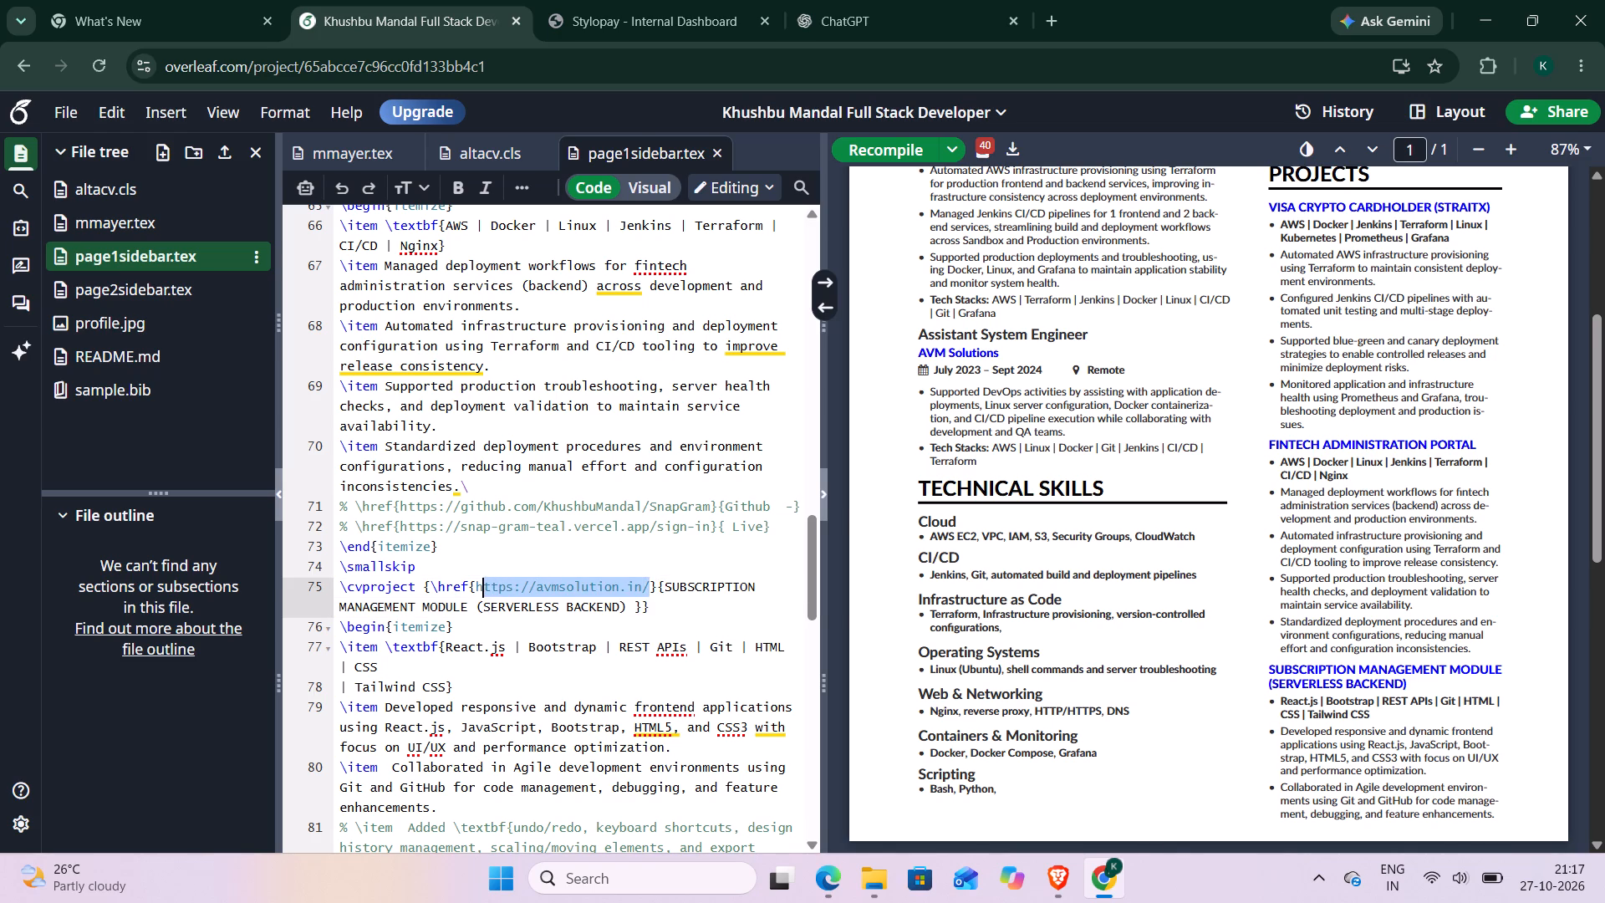
left_click_drag(486, 584, 479, 584)
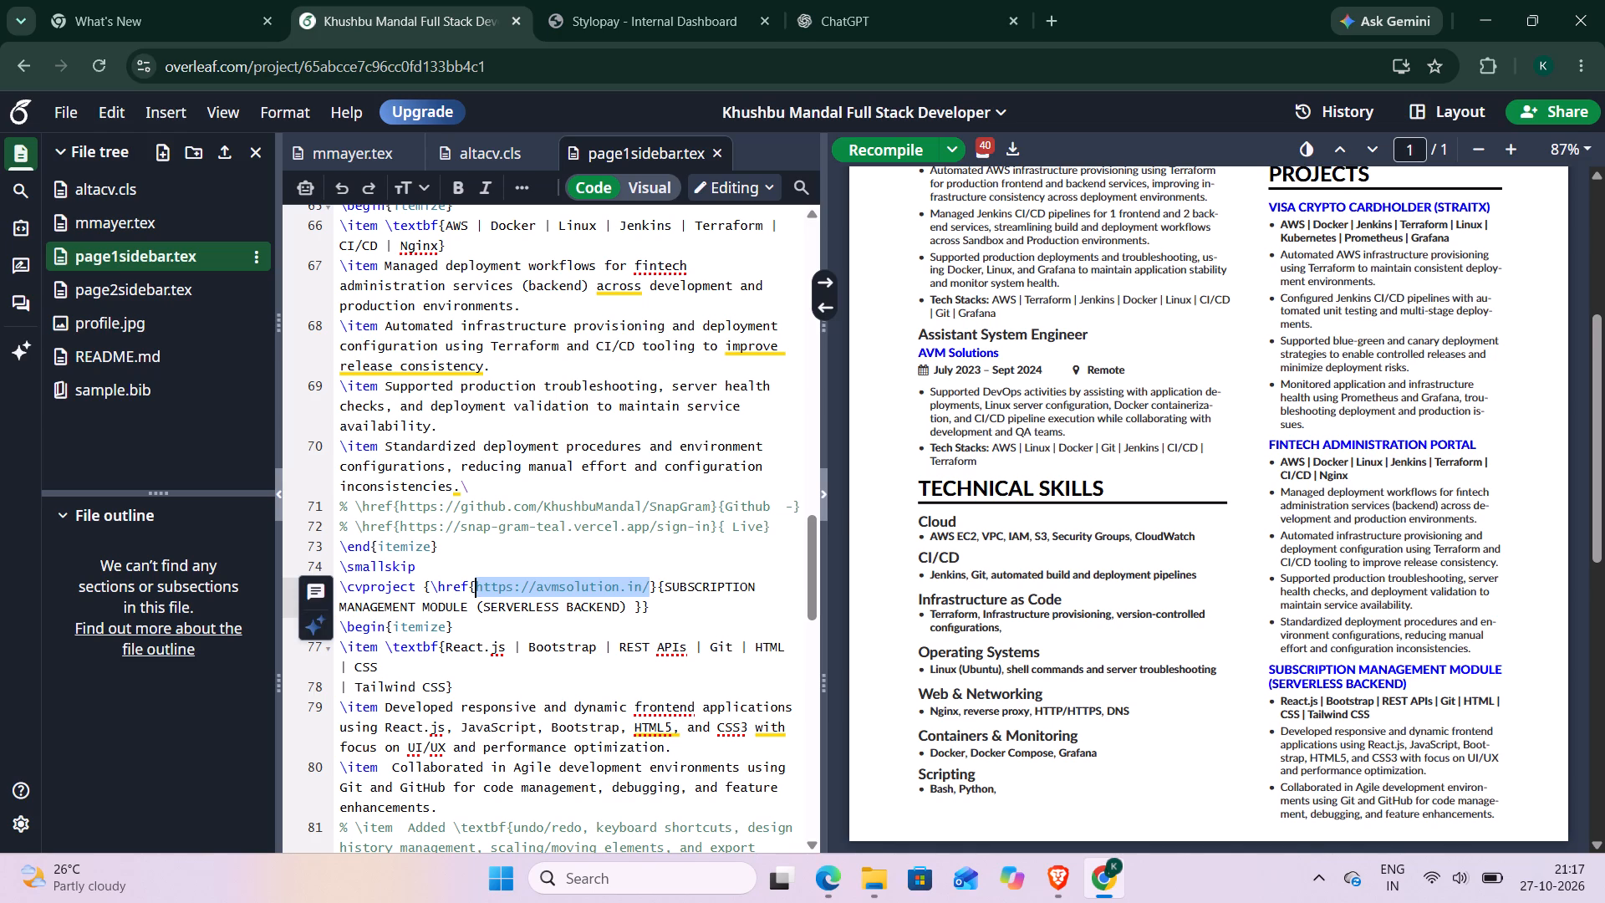
left_click_drag(657, 586, 421, 593)
key("BackSpace")
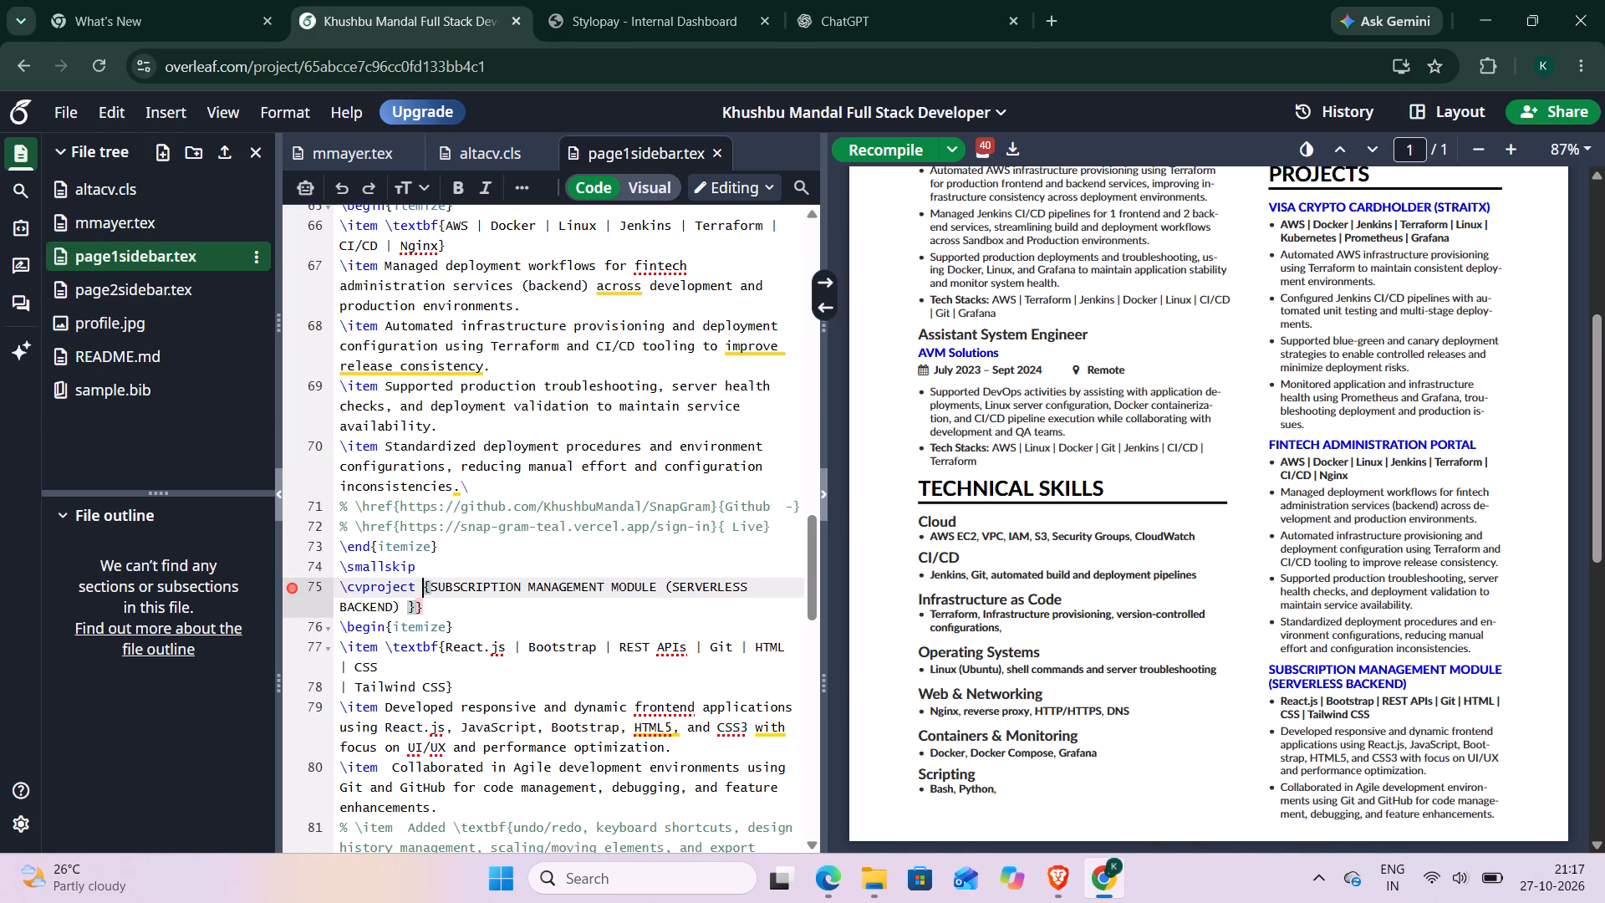
left_click(431, 610)
key("BackSpace")
key("ctrl+s")
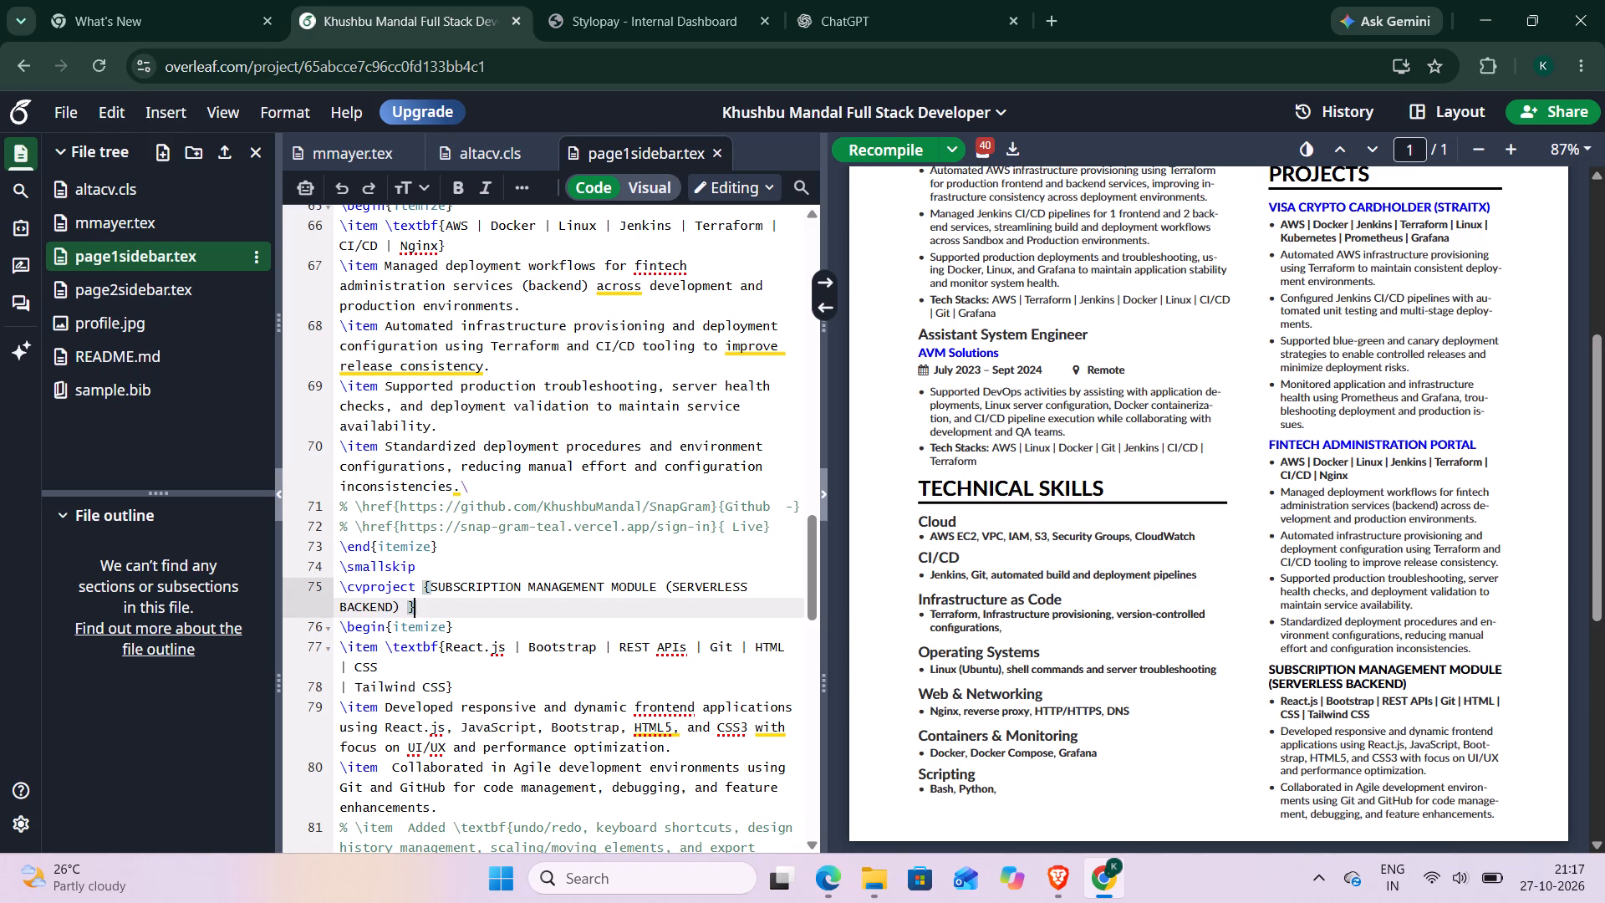
Replace the module's frontend bullet with the PDF's "Developed AWS Lambda functions using Python to automate subscription workflows and backend processing." and recompile.
key("alt+Tab")
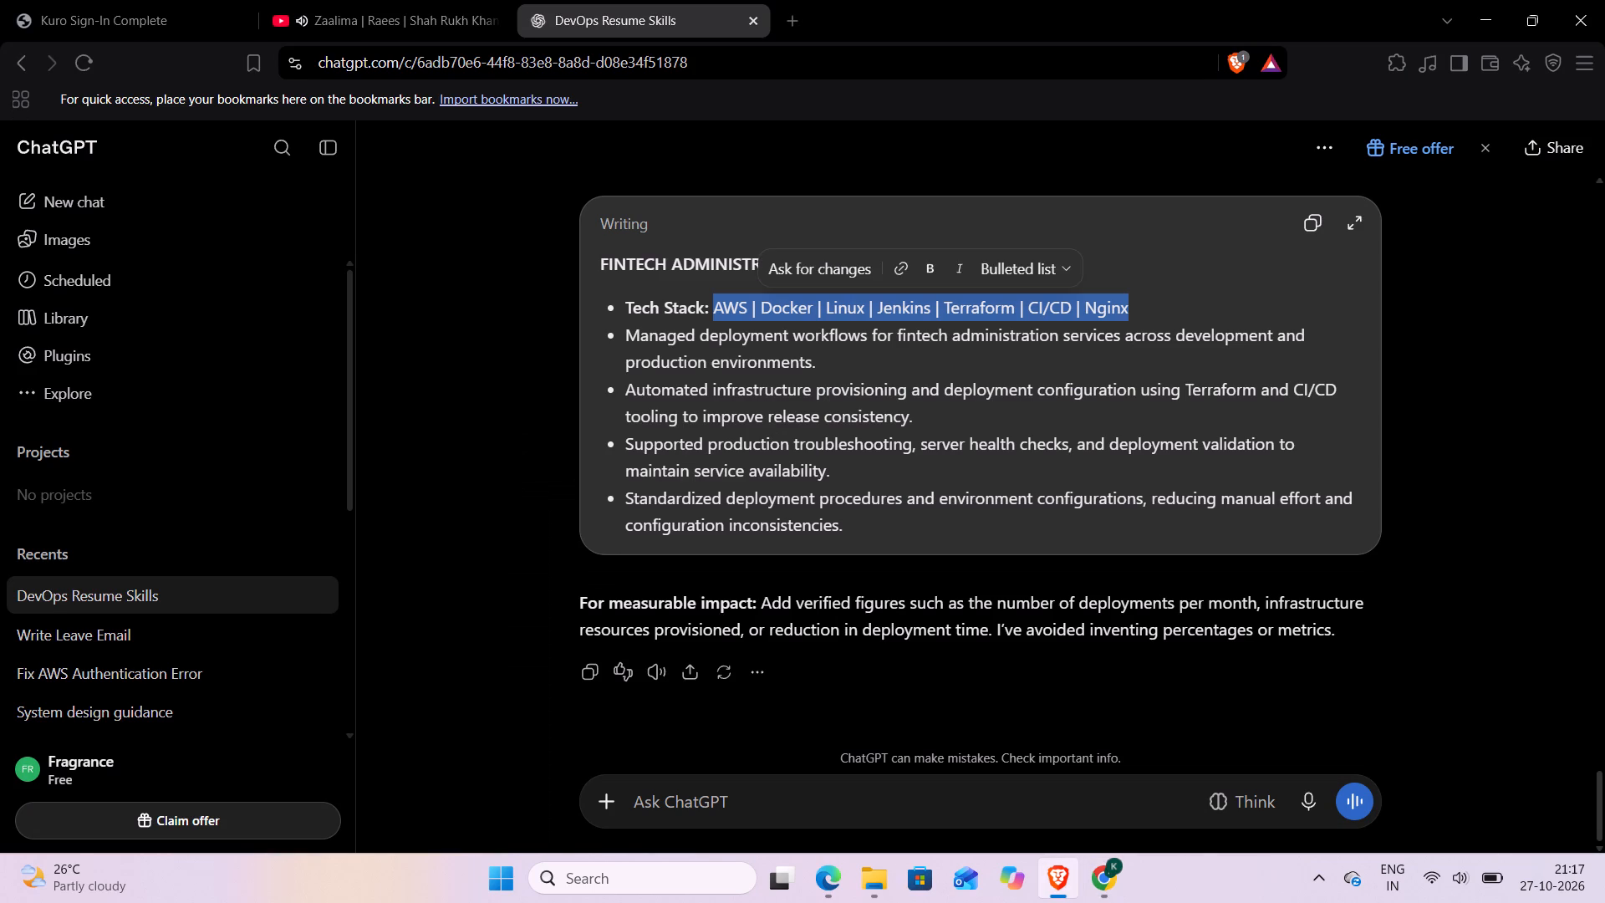
key("alt+Tab")
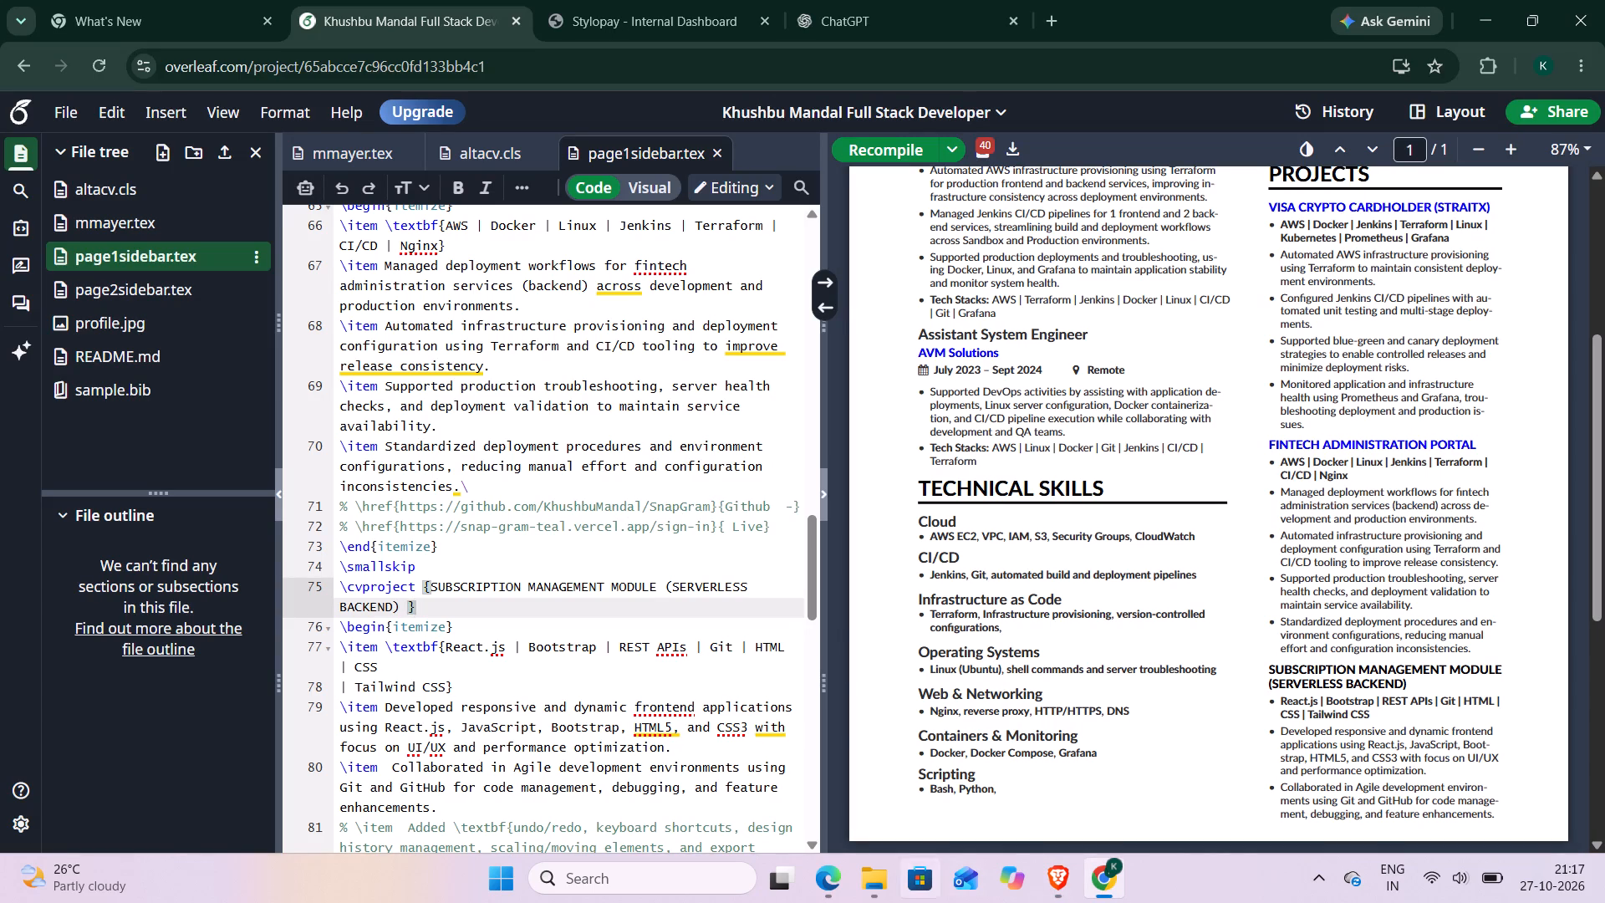
left_click(819, 782)
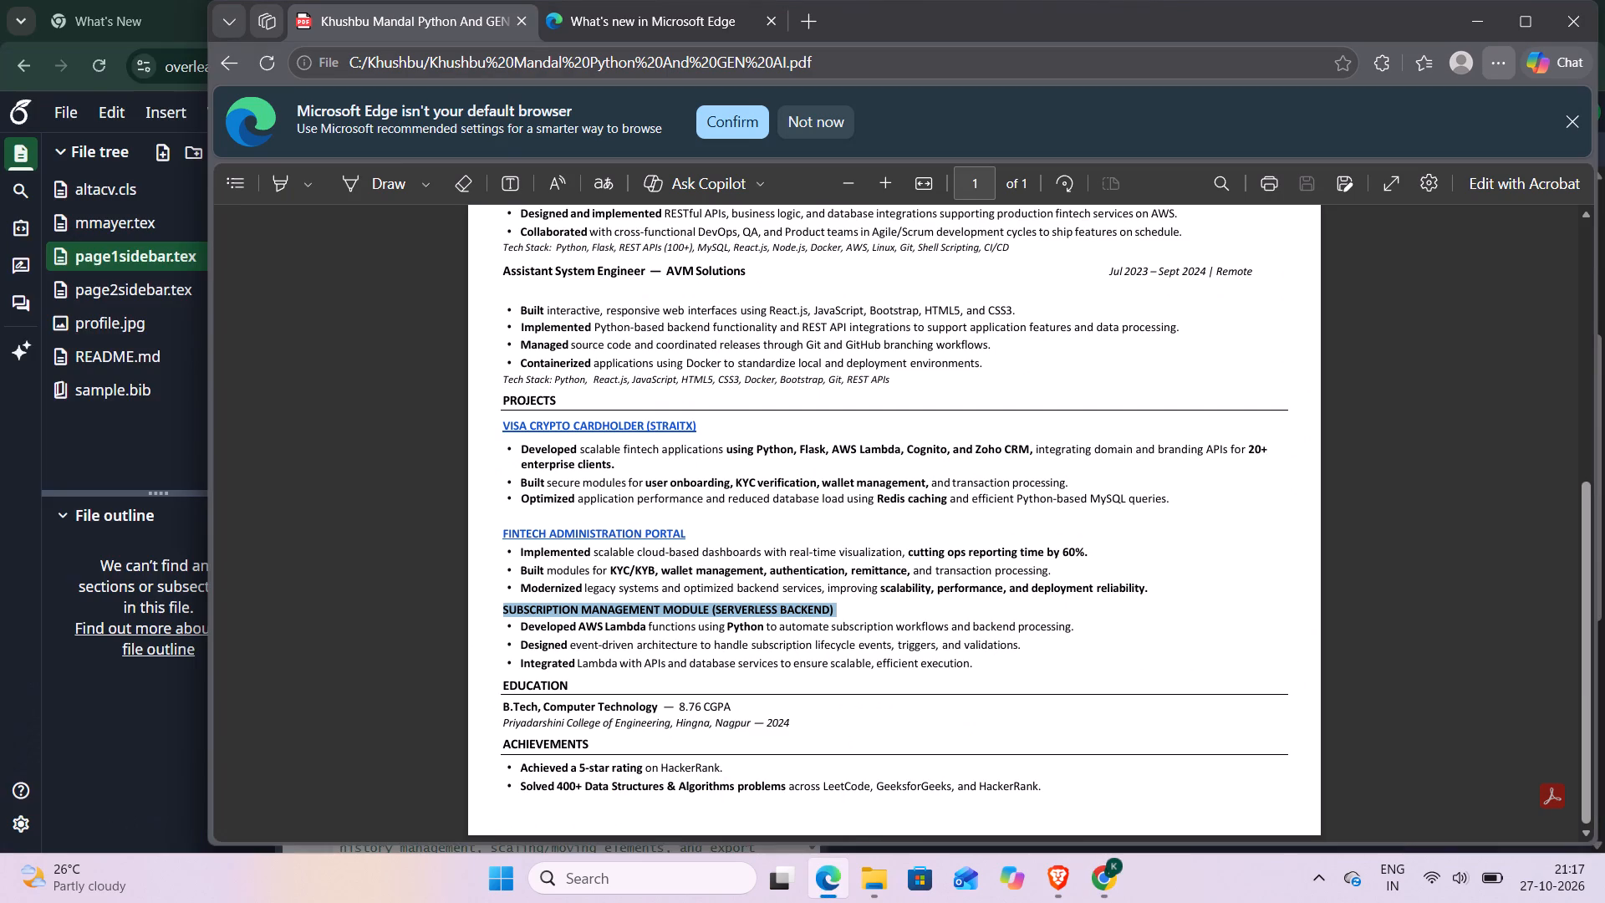
left_click_drag(516, 630, 532, 630)
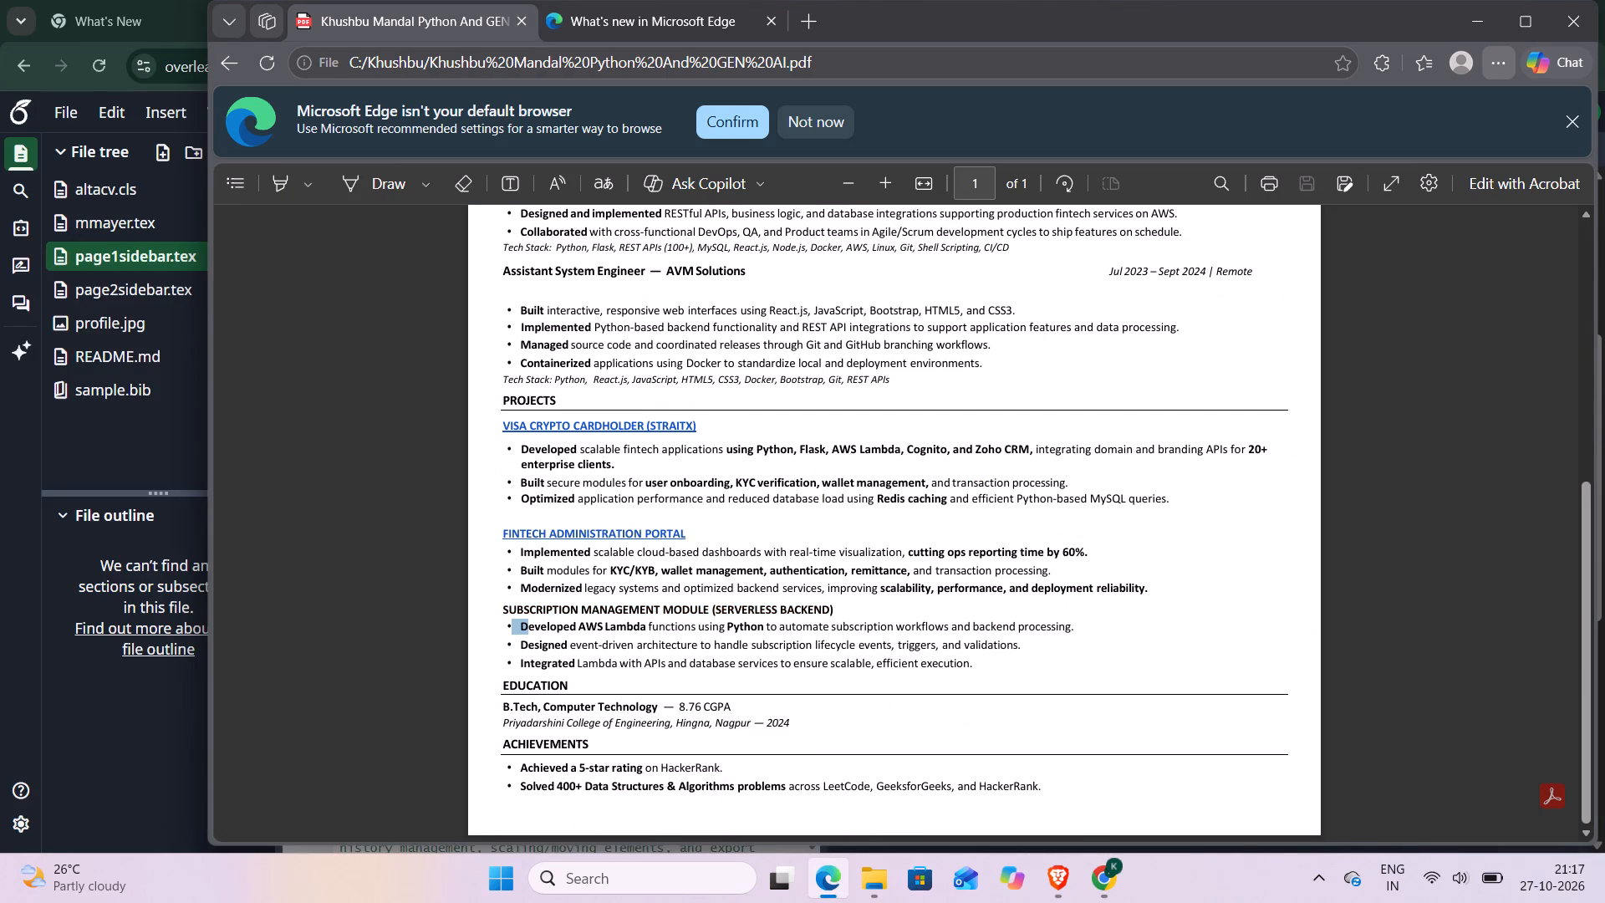
left_click_drag(532, 630, 792, 619)
left_click(1042, 614)
left_click_drag(1078, 626, 588, 620)
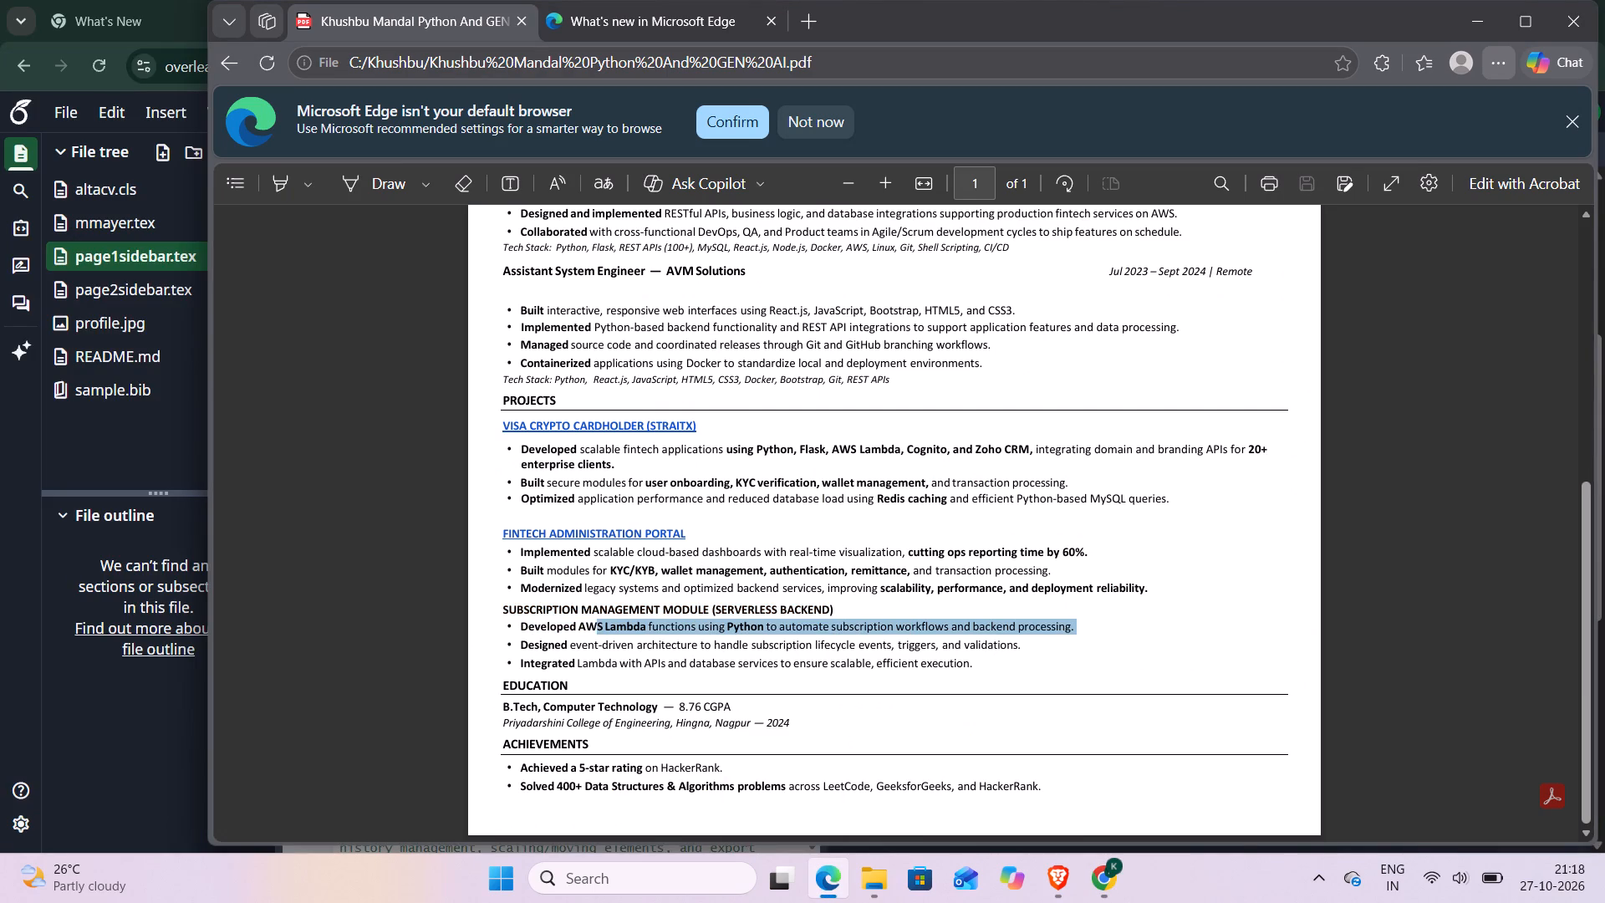
left_click_drag(588, 620, 517, 625)
key("ctrl+c")
key("alt+Tab")
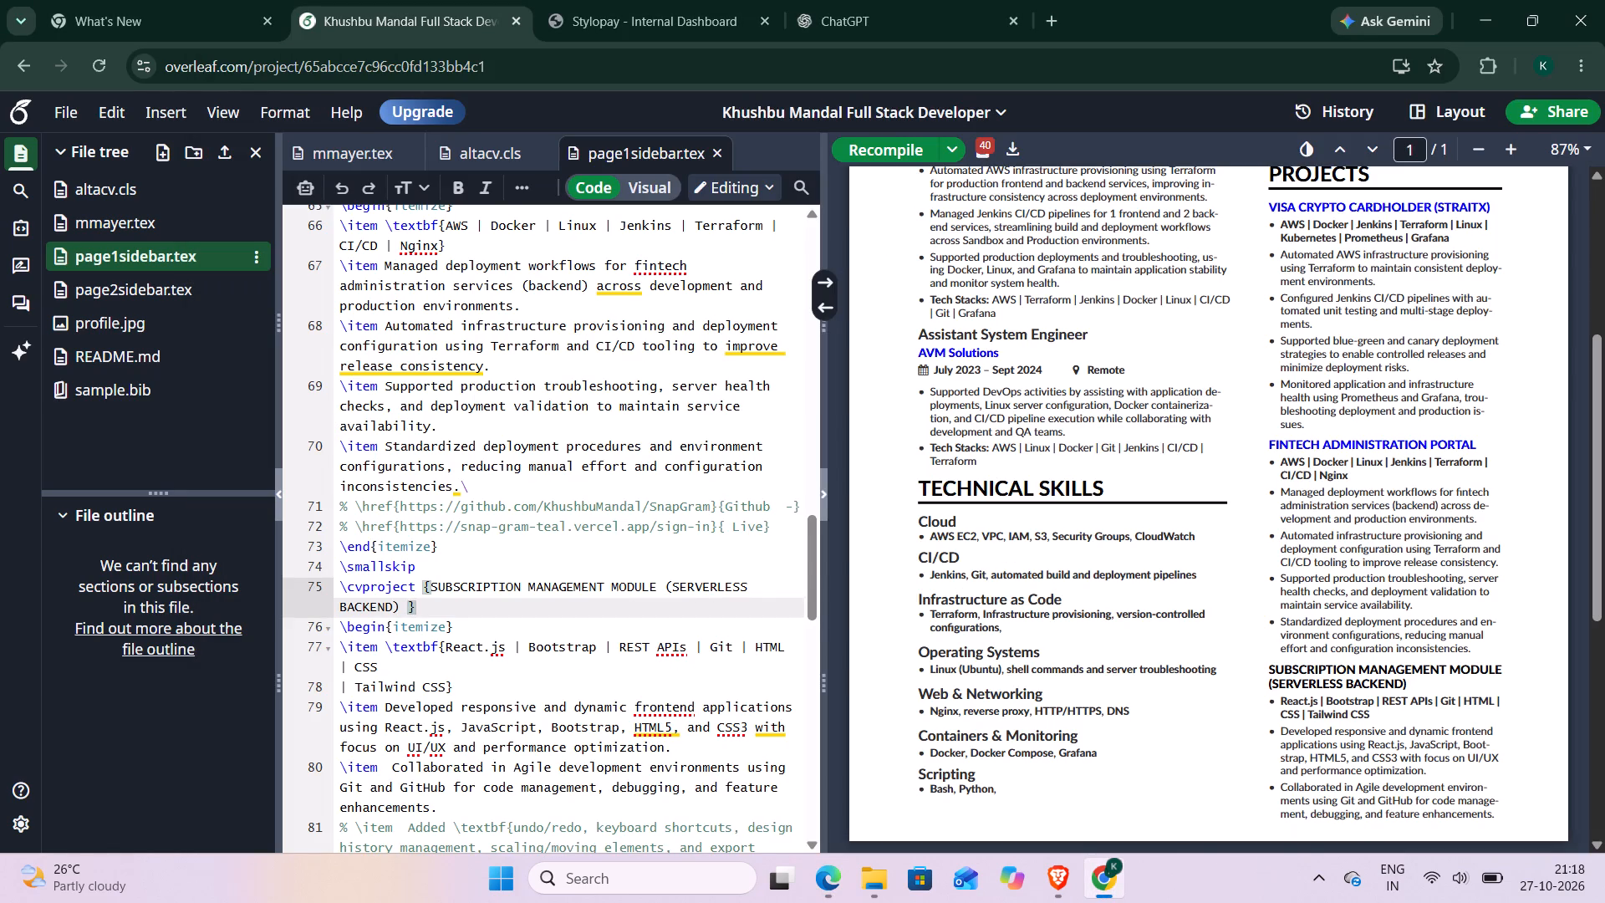
scroll(479, 702, "down", 1)
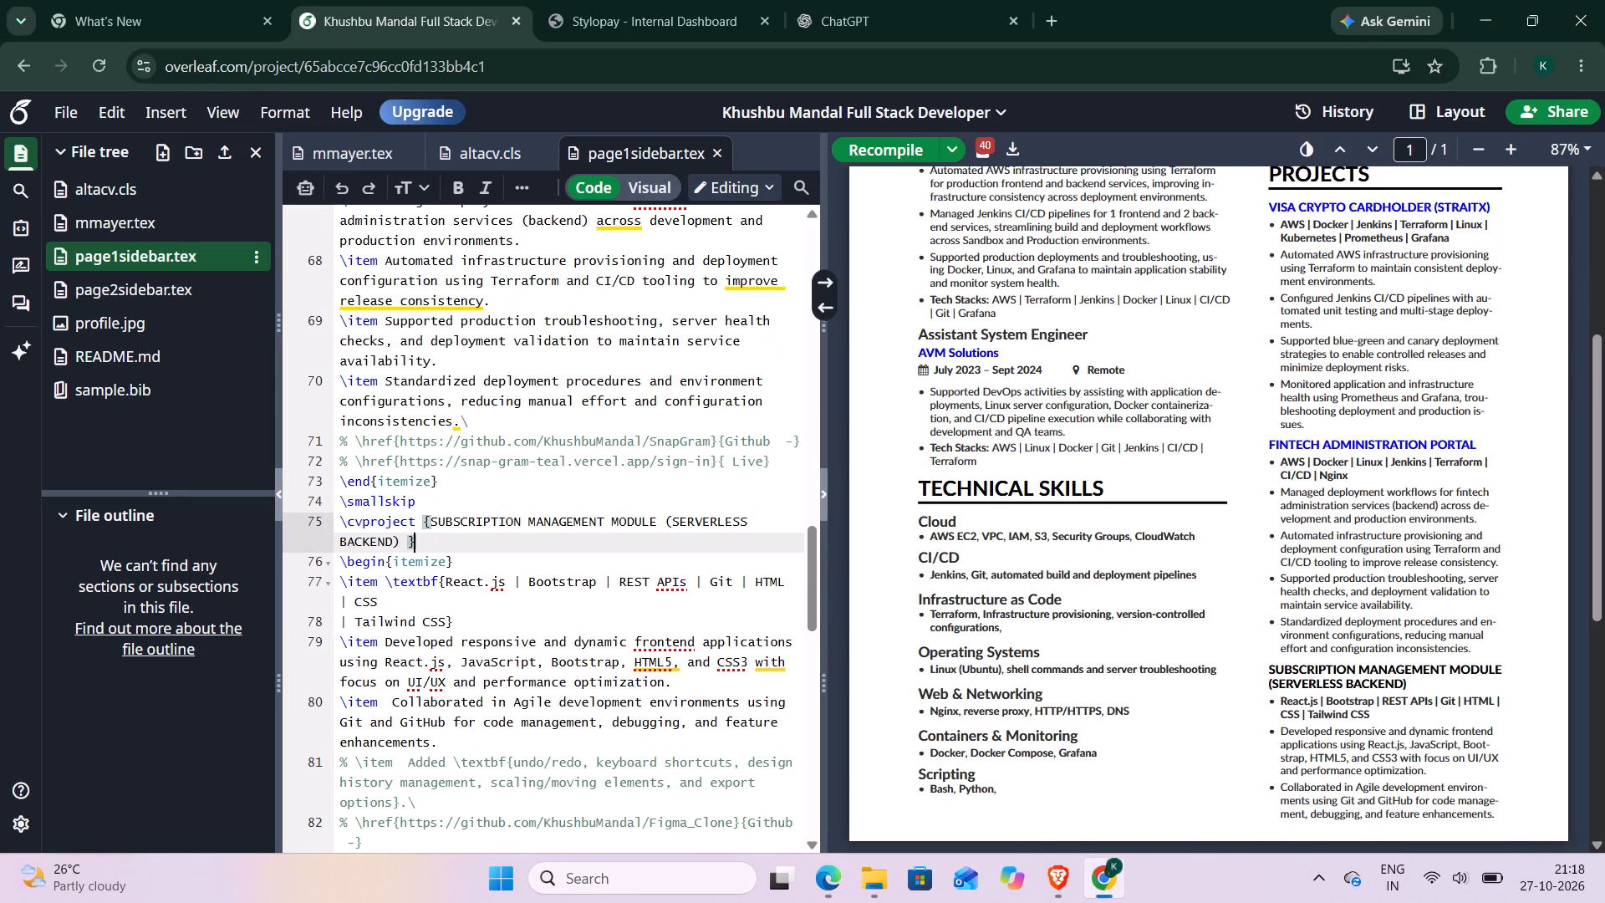
left_click_drag(384, 635, 697, 686)
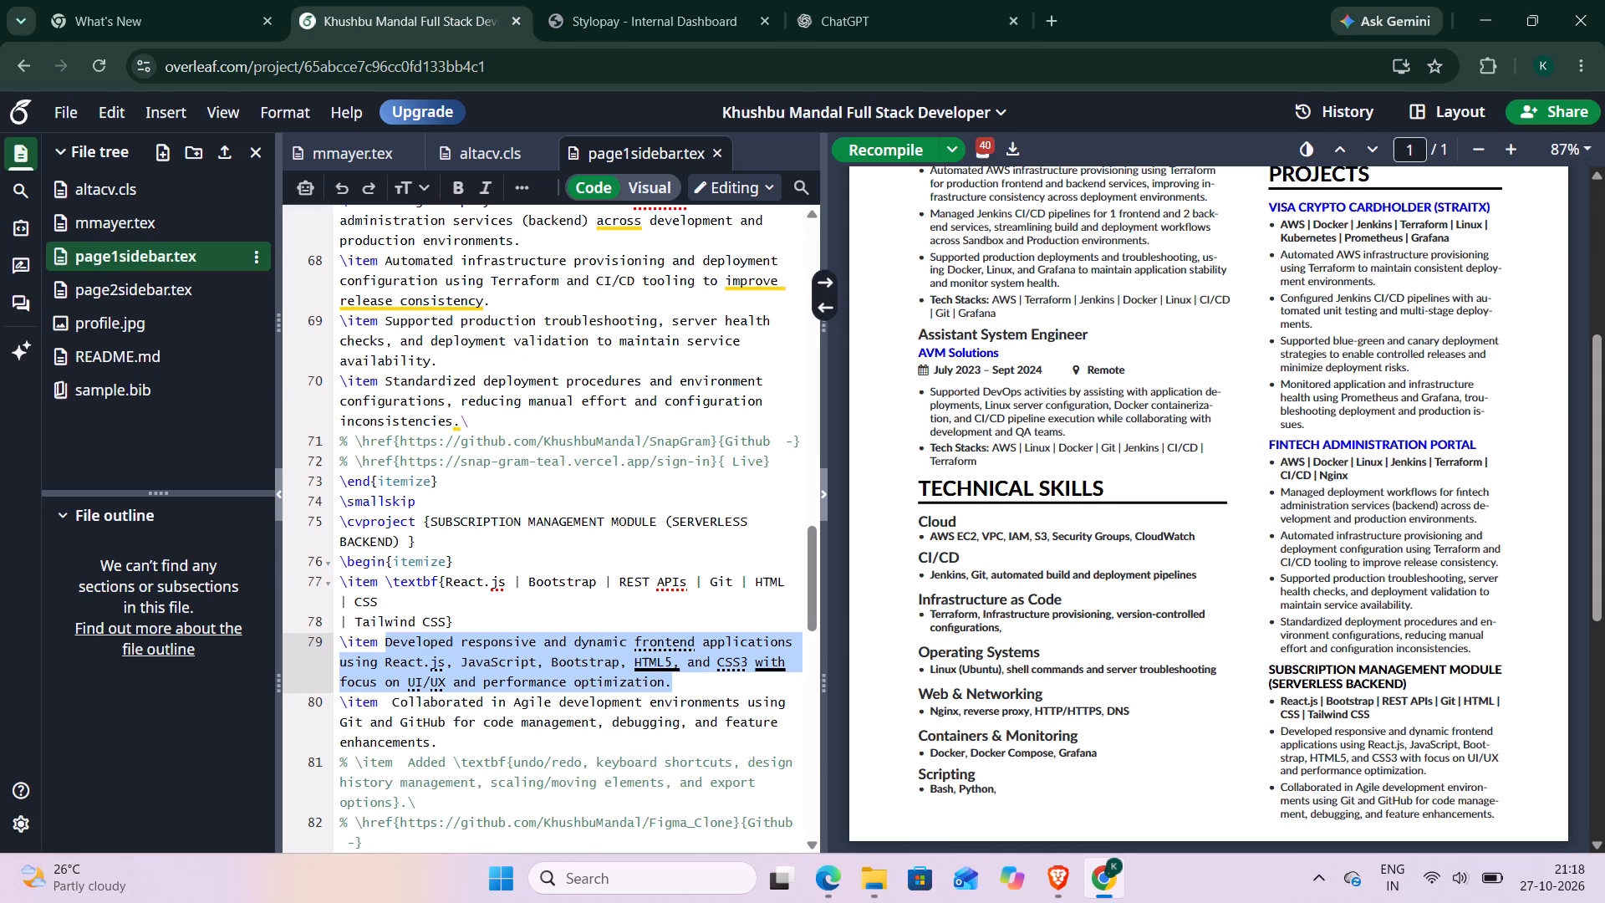
key("ctrl+v")
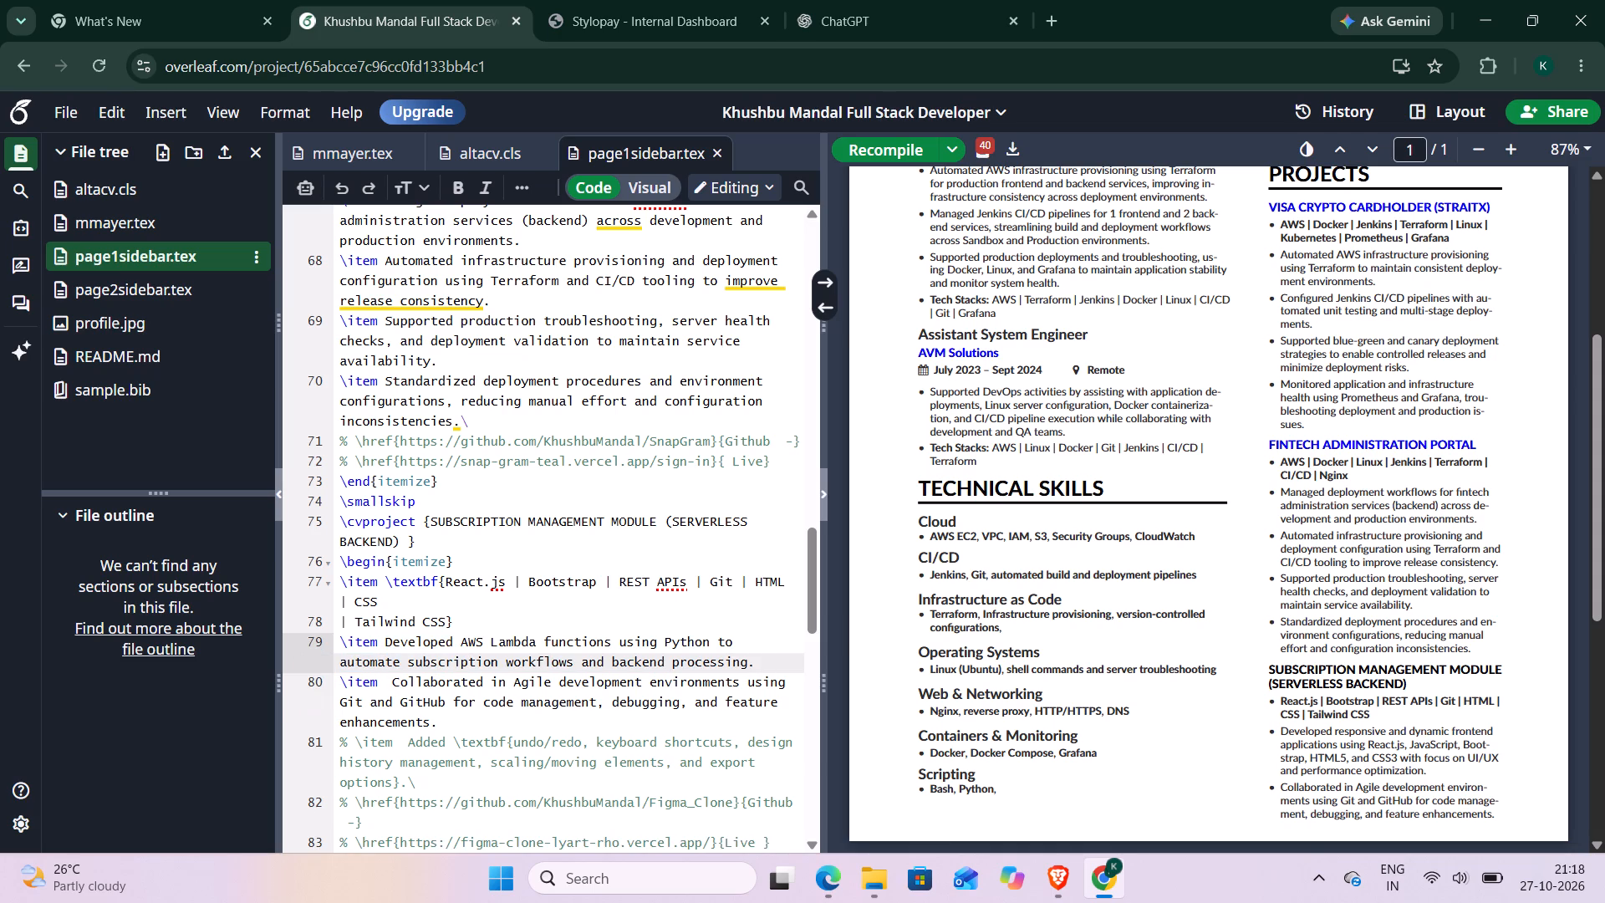
key("ctrl+s")
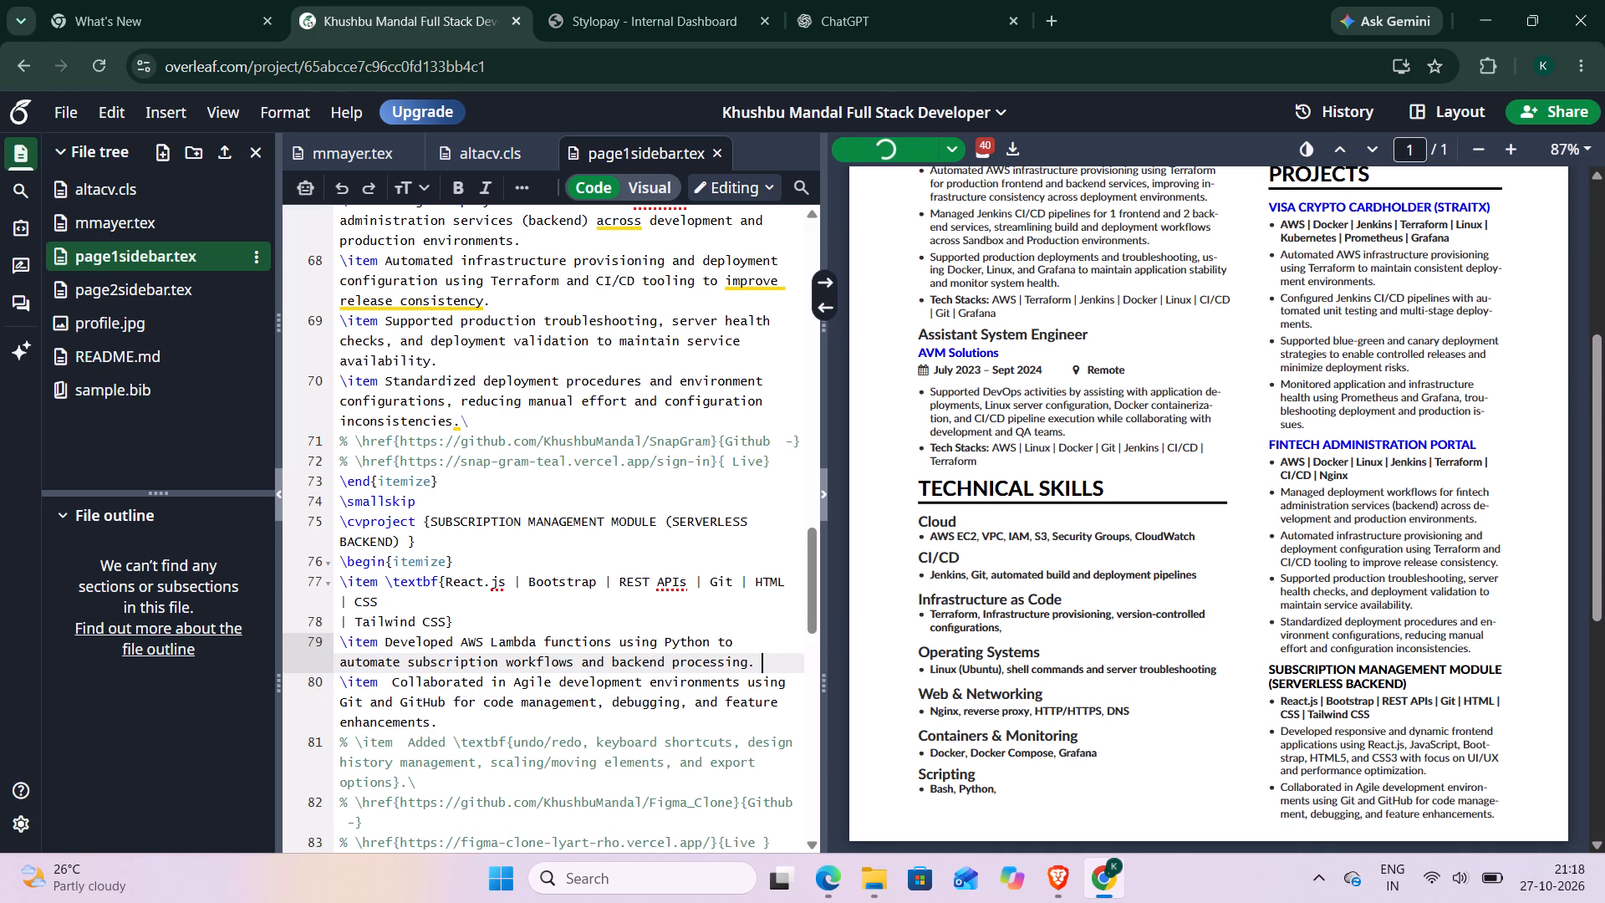
Replace the module's Agile collaboration bullet with the PDF's "Designed event-driven architecture to handle subscription lifecycle events, triggers, and validations." and recompile.
key("alt+Tab")
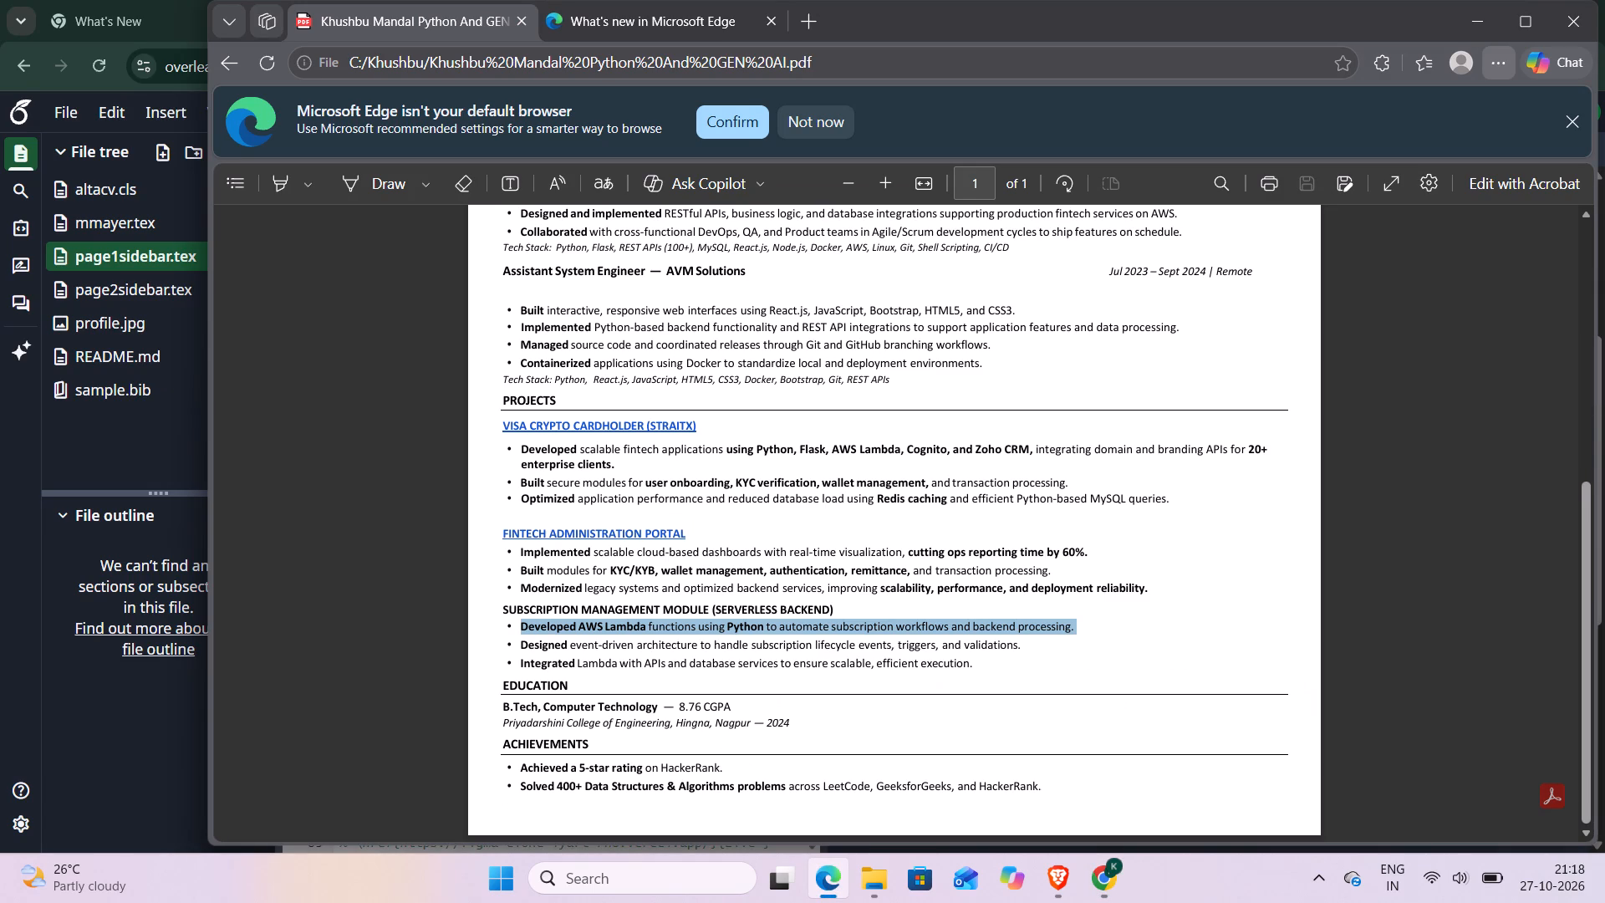
left_click_drag(519, 650, 657, 647)
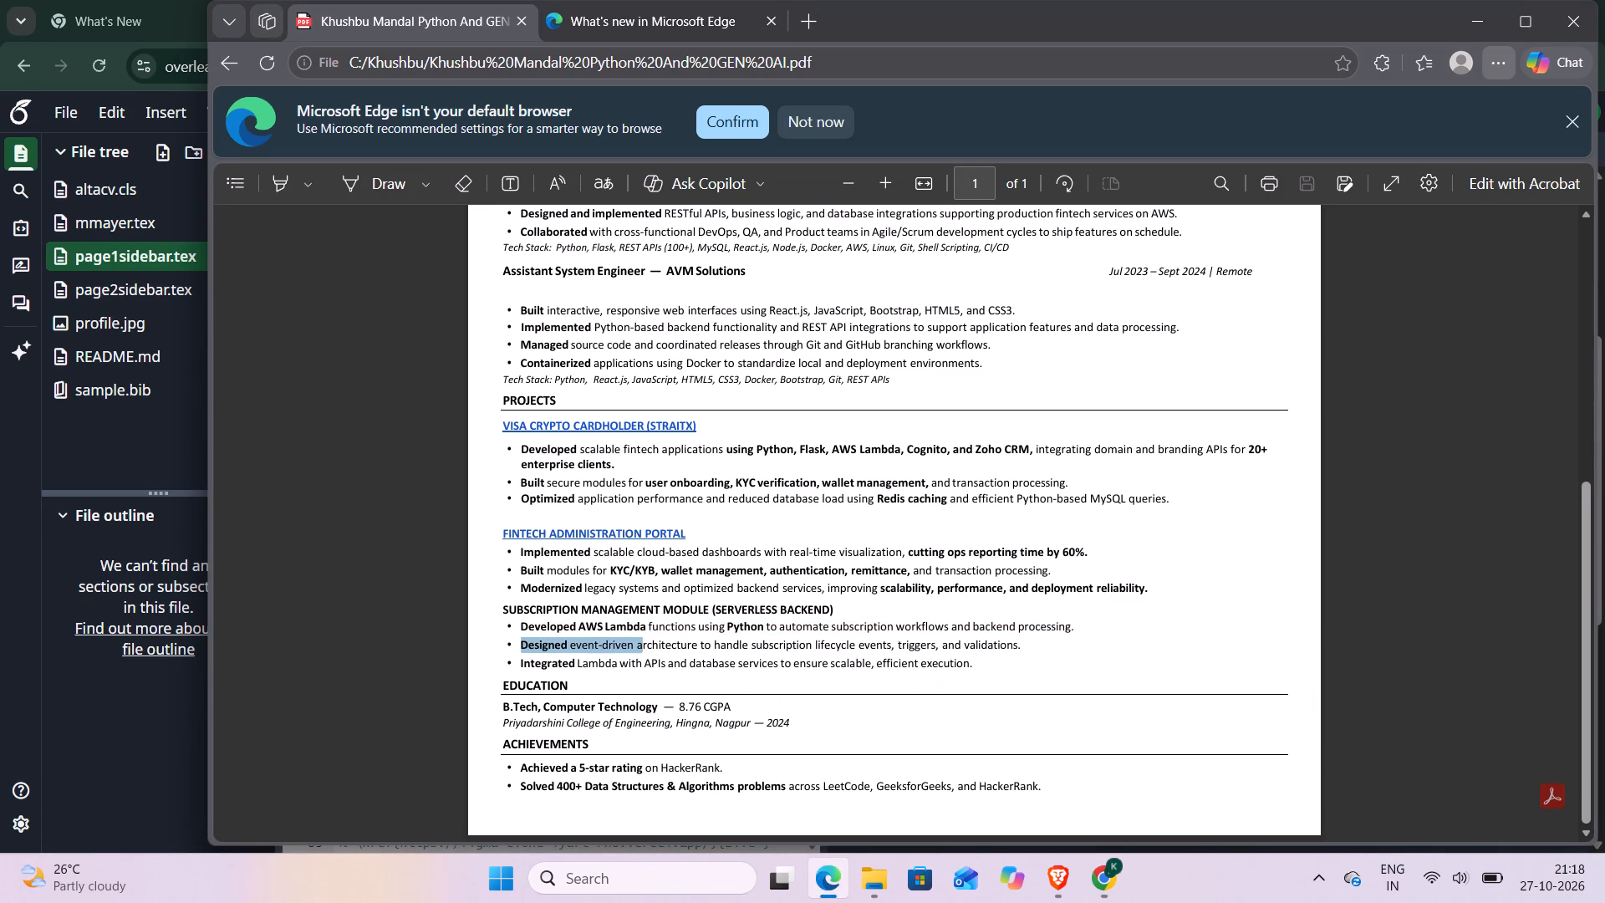
left_click_drag(657, 647, 1023, 646)
key("ctrl+c")
key("alt+Tab")
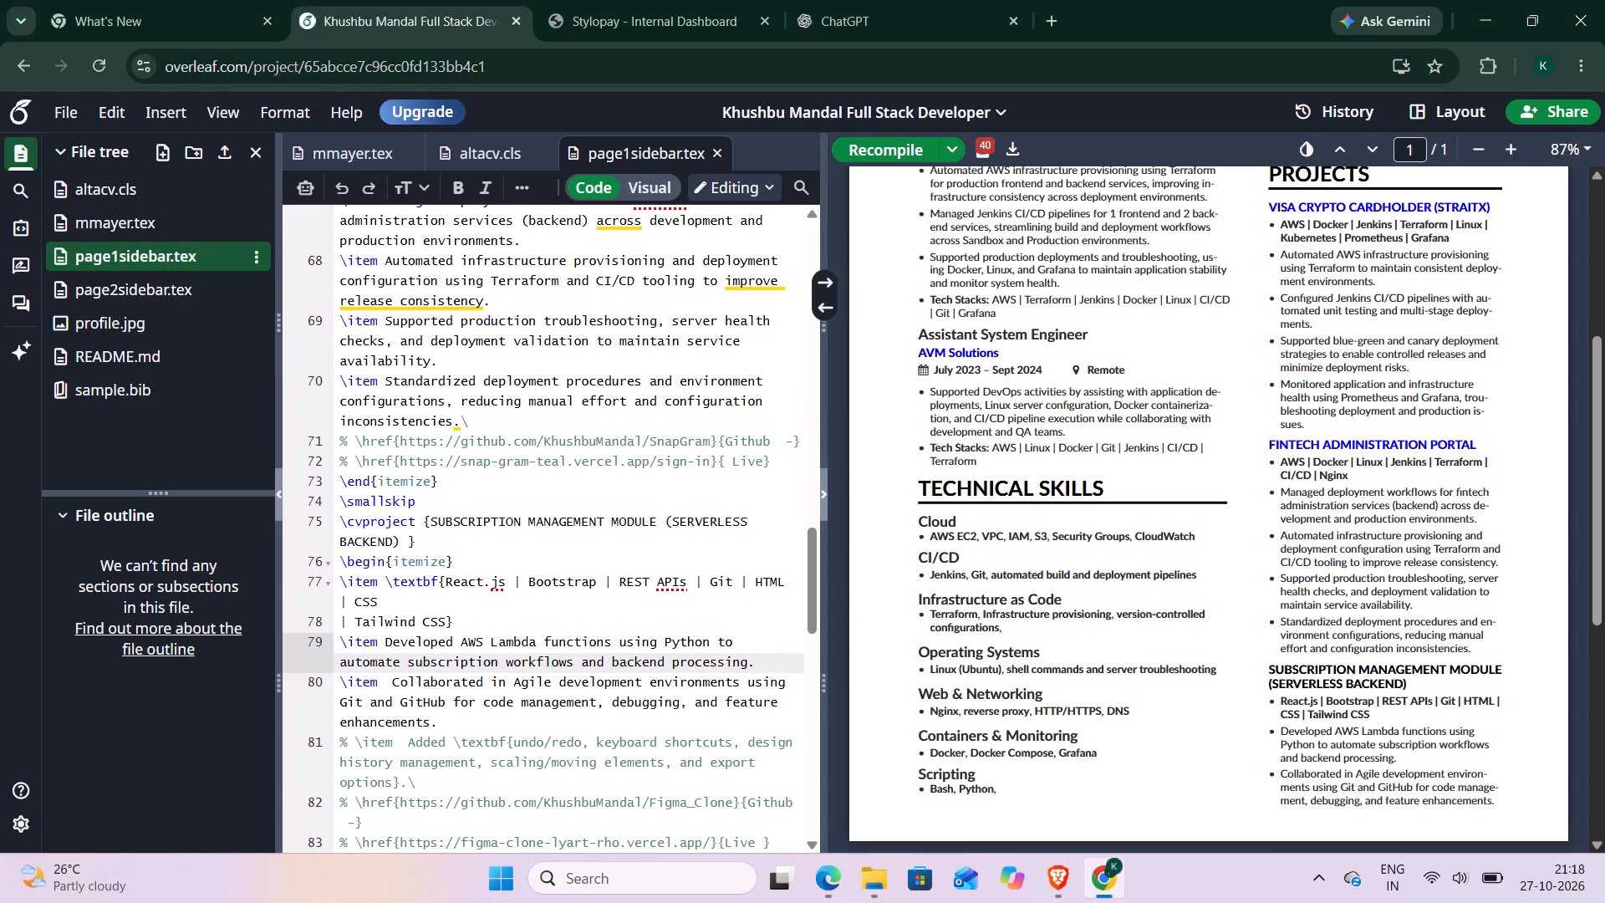
left_click_drag(389, 678, 447, 722)
key("ctrl+v")
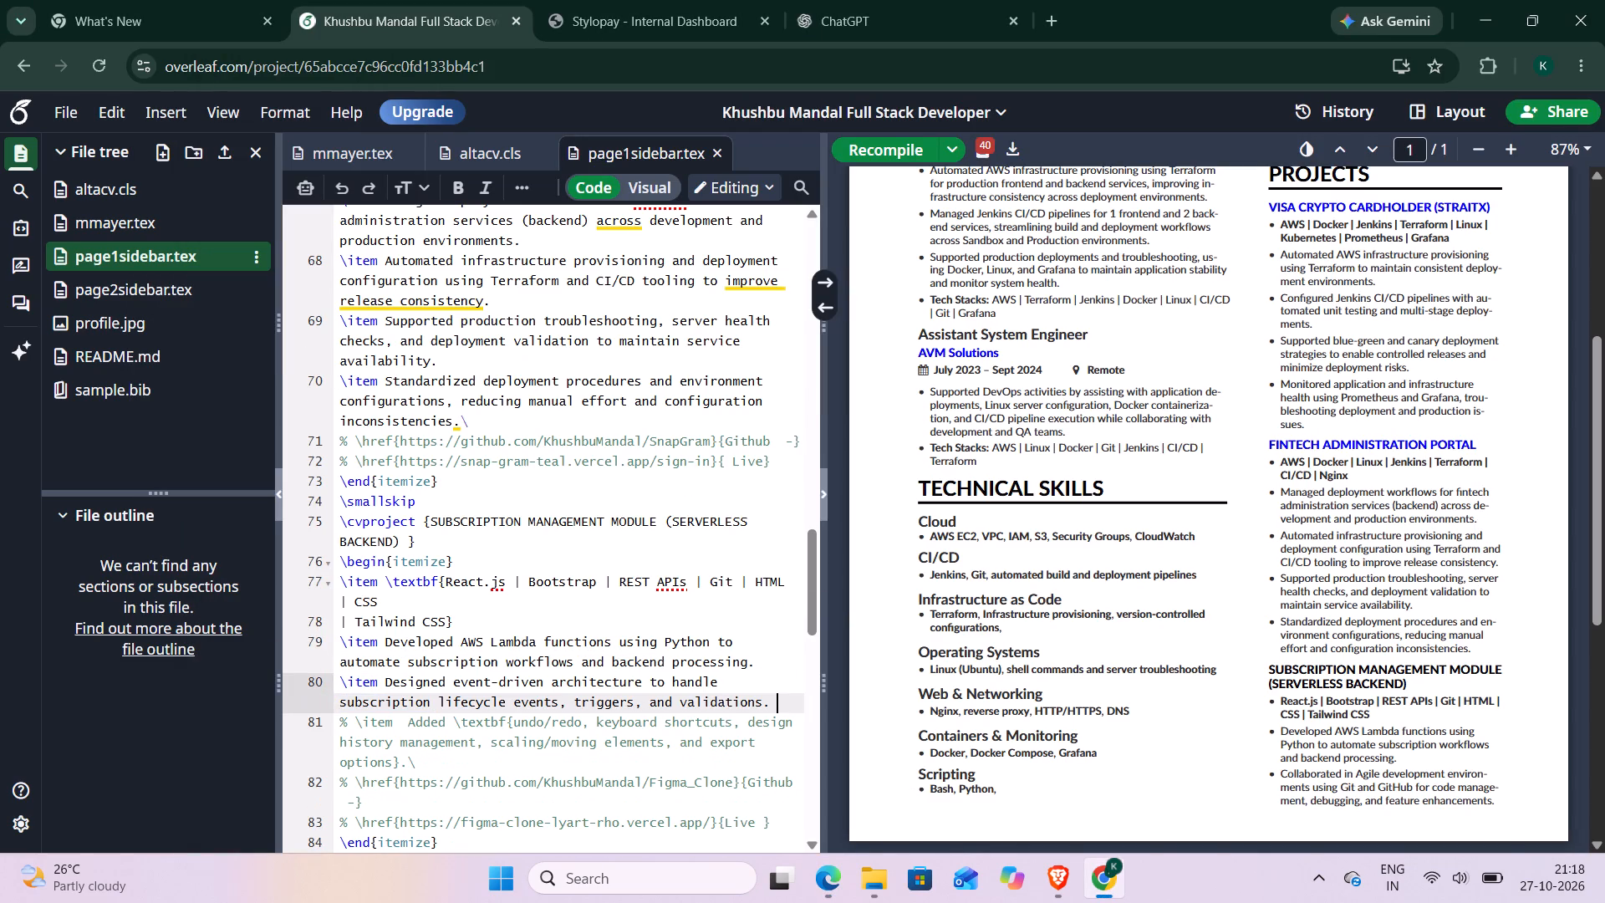
key("ctrl+s")
key("ctrl+s")
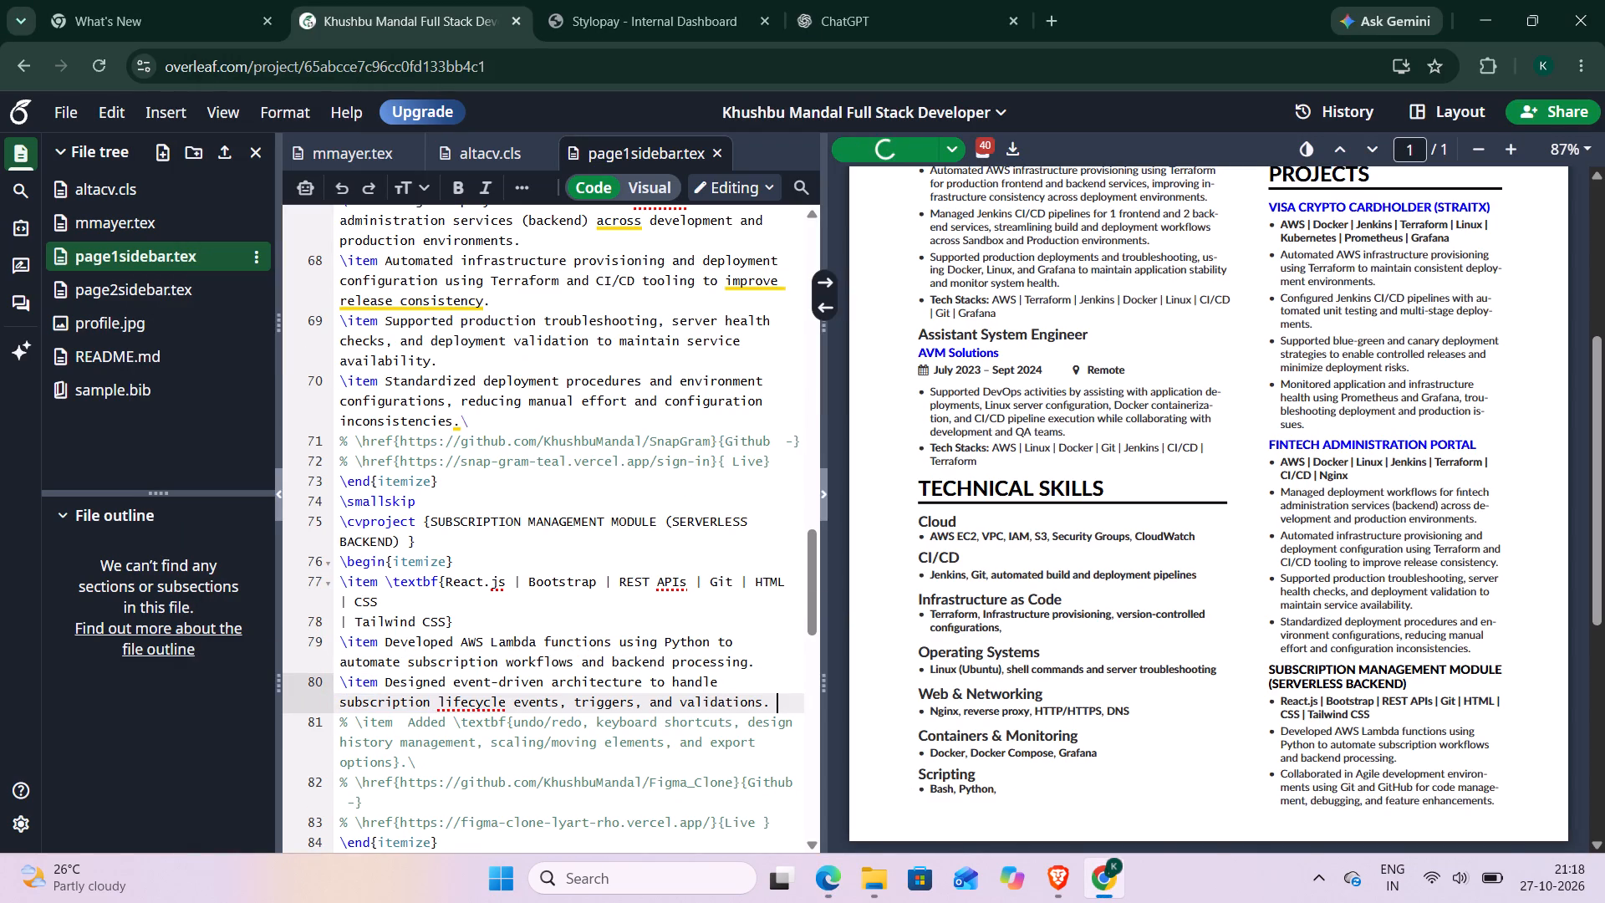
scroll(612, 758, "down", 1)
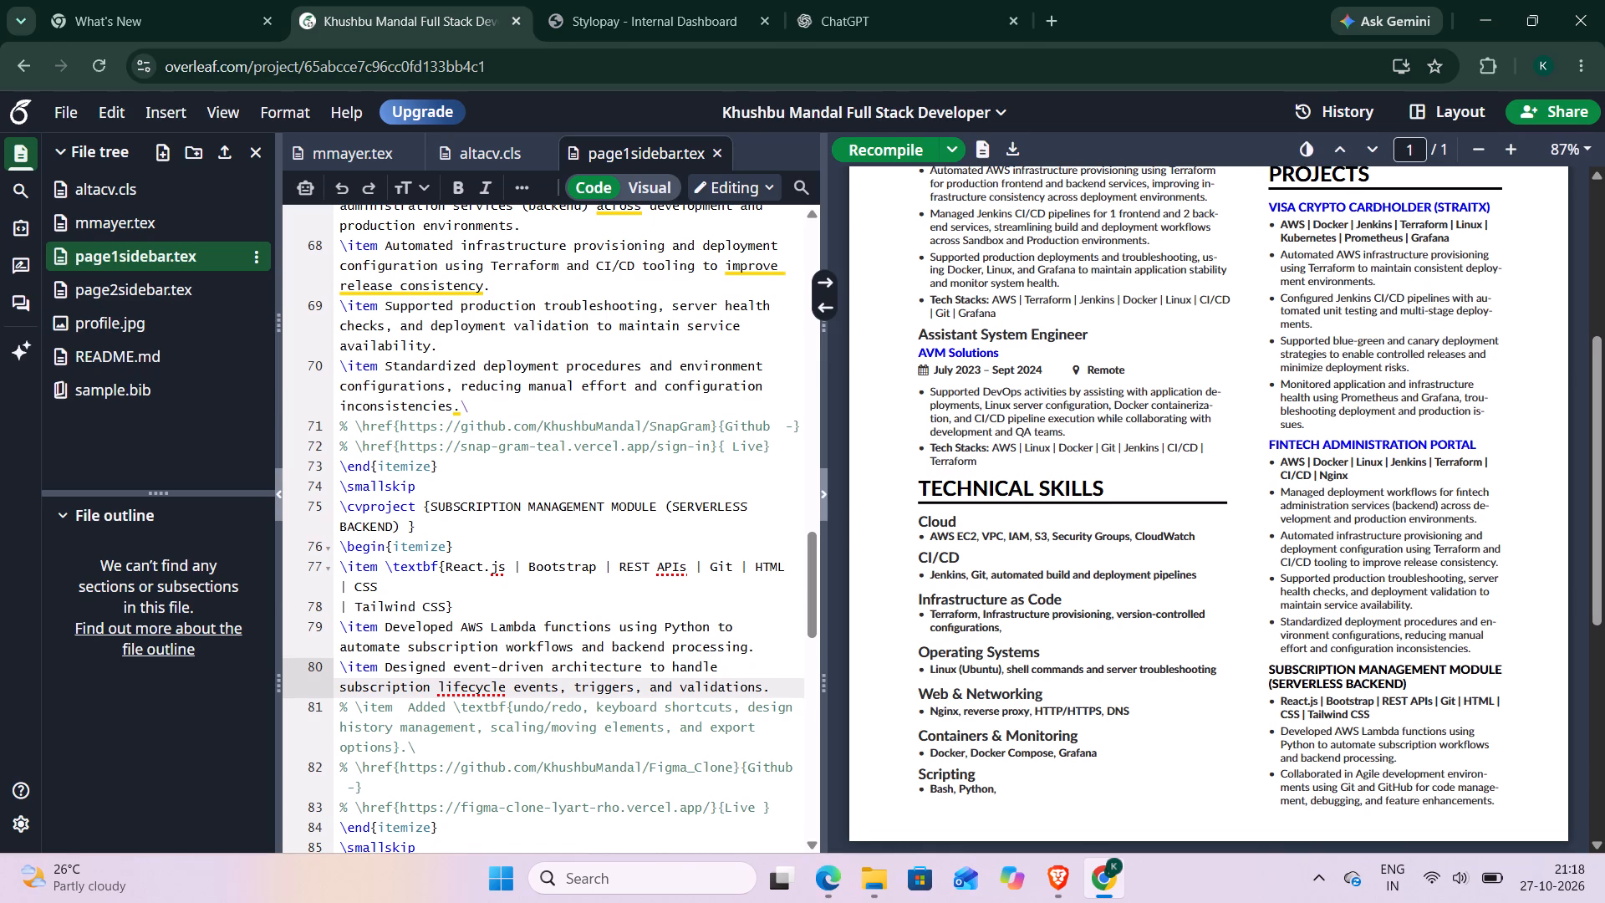
Add a third \item bullet to the module with the PDF's "Integrated Lambda with APIs and database services to ensure scalable, efficient execution." and recompile.
left_click(779, 689)
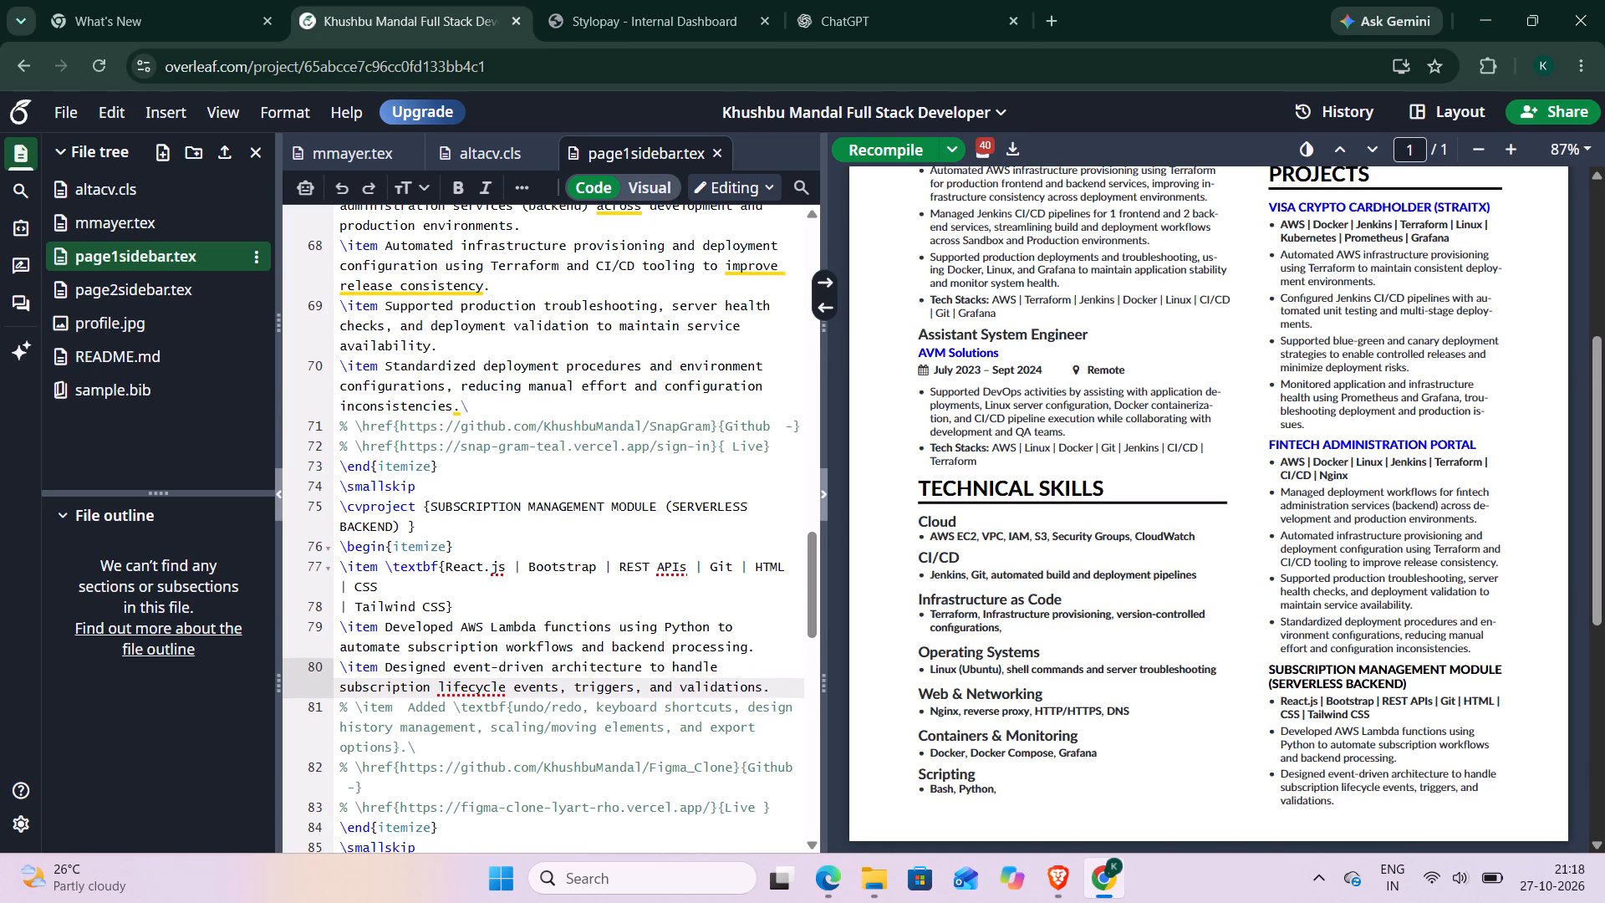
key("Return")
key("backslash")
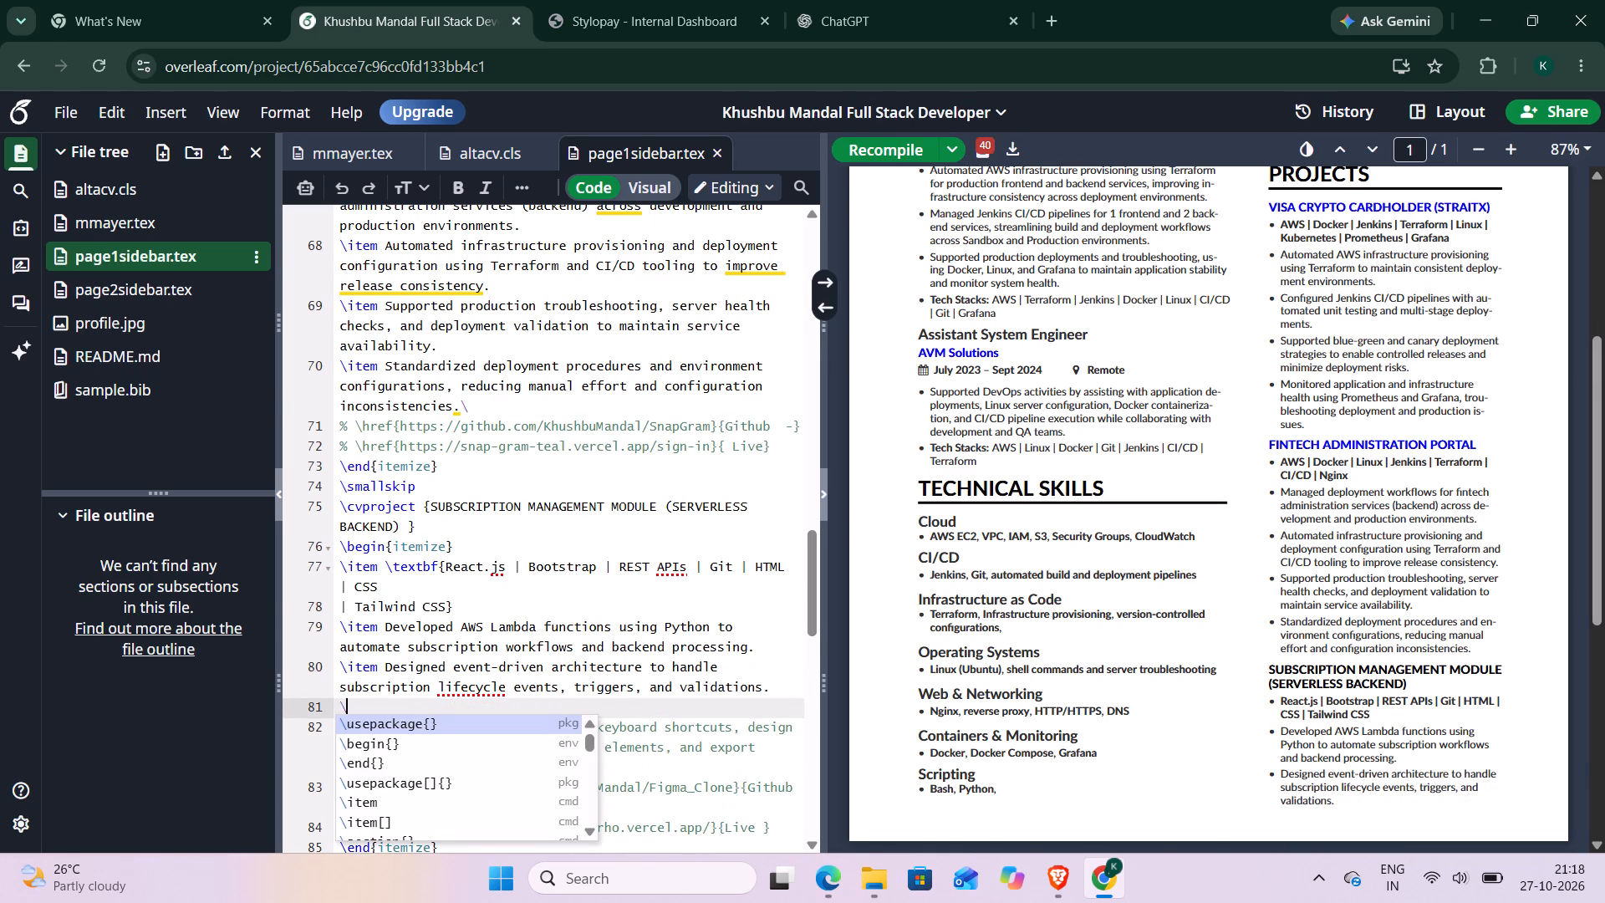
type("item")
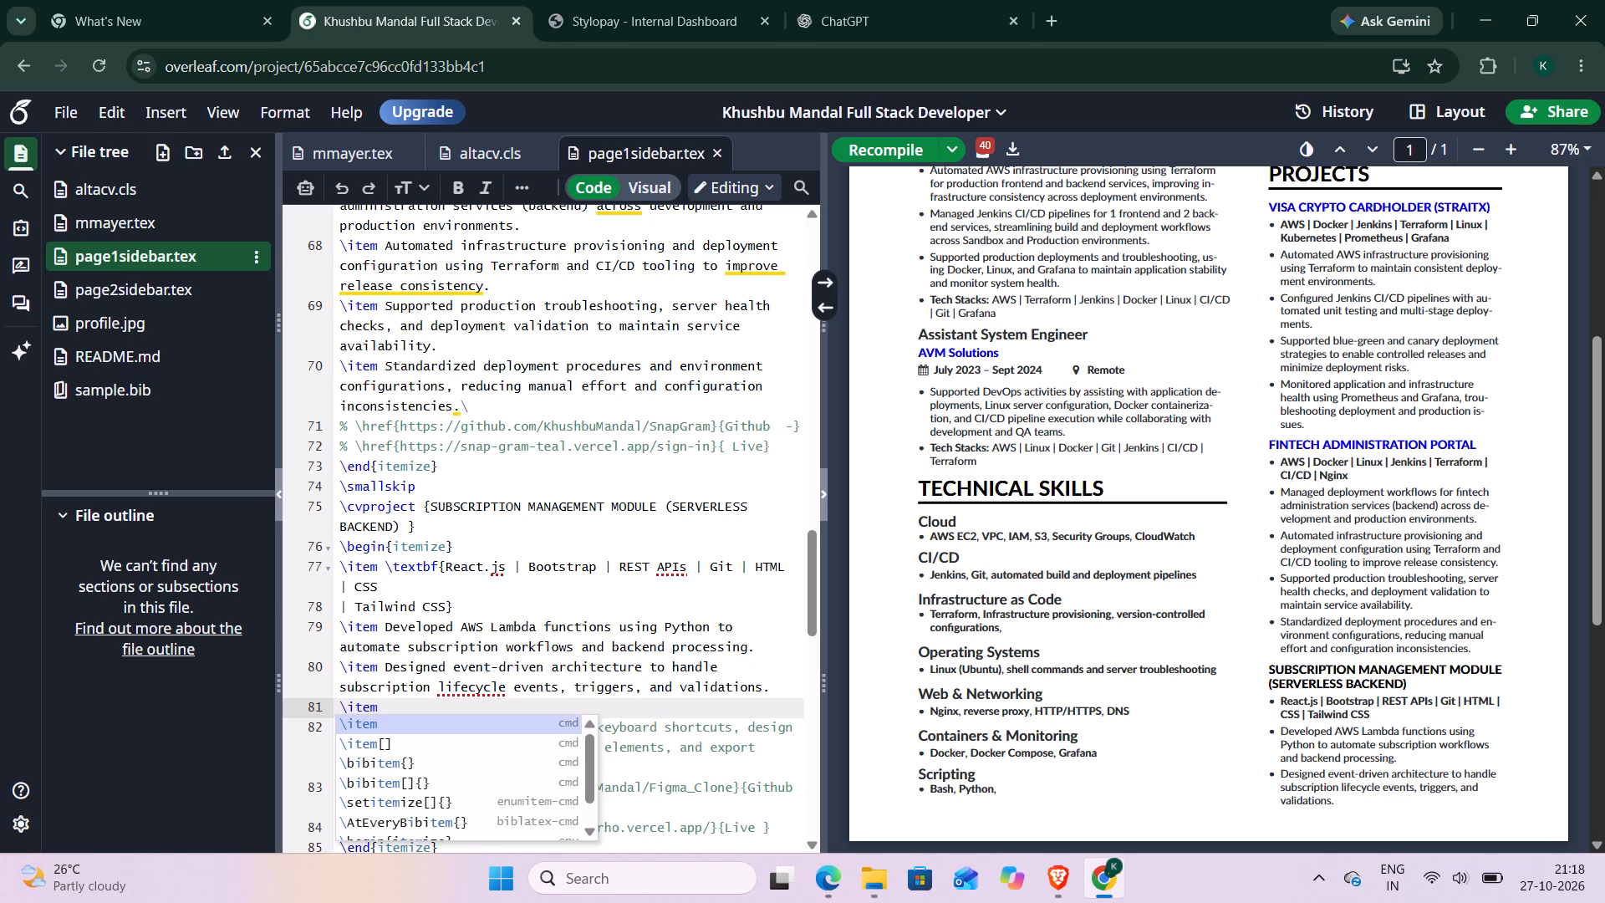
key("space")
key("alt+Tab")
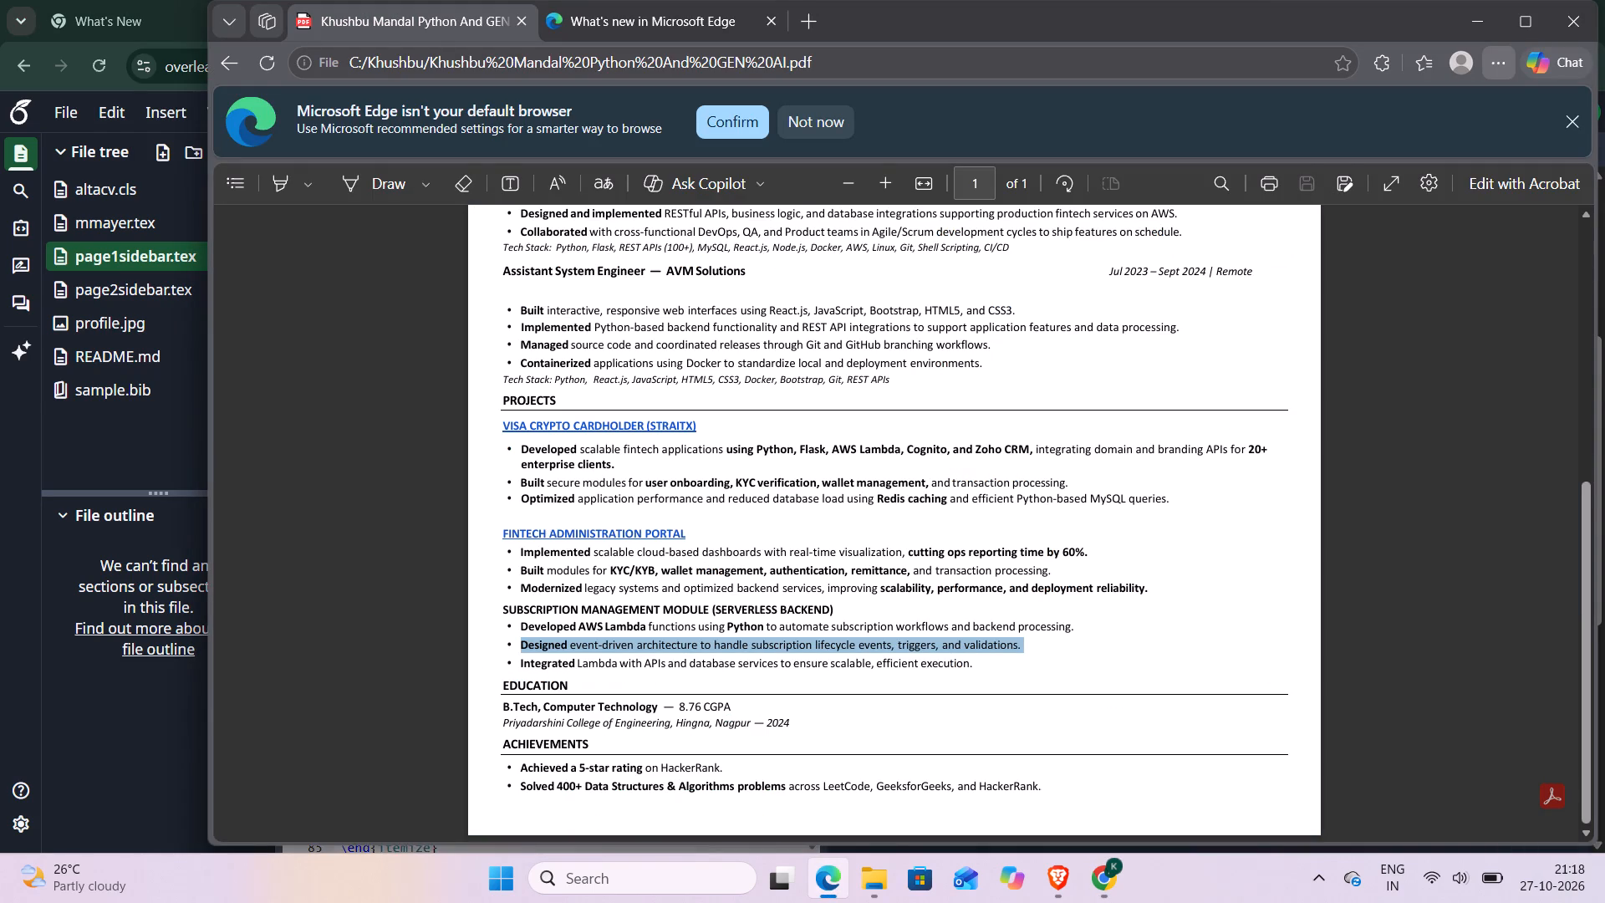
left_click_drag(519, 662, 986, 662)
key("ctrl+c")
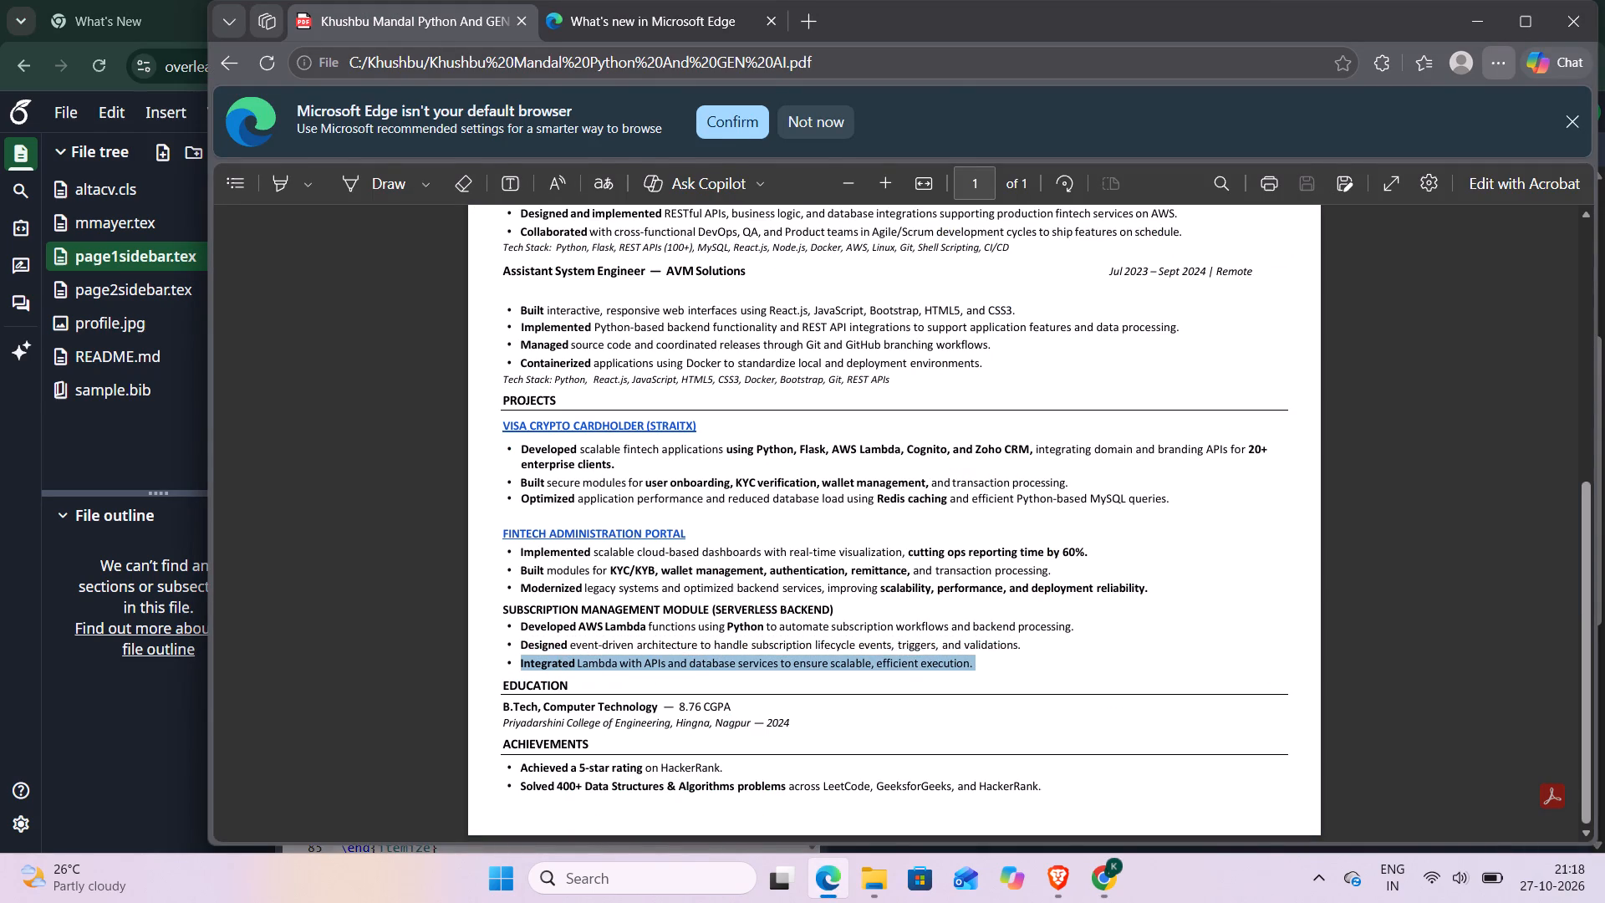
key("alt+Tab")
key("ctrl+v")
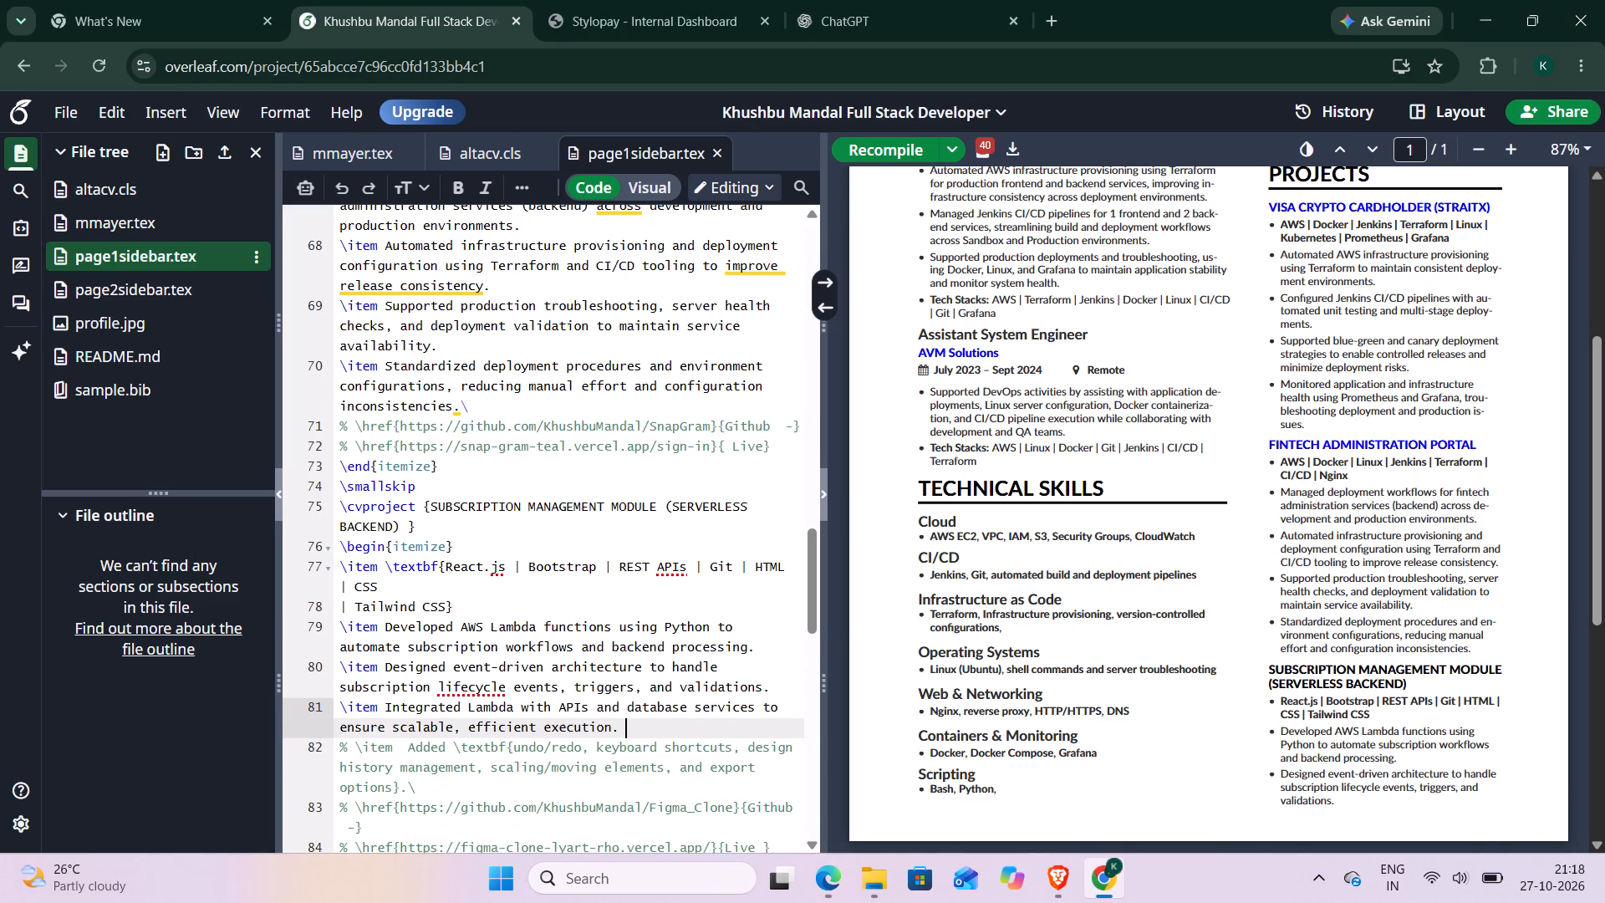
key("ctrl+s")
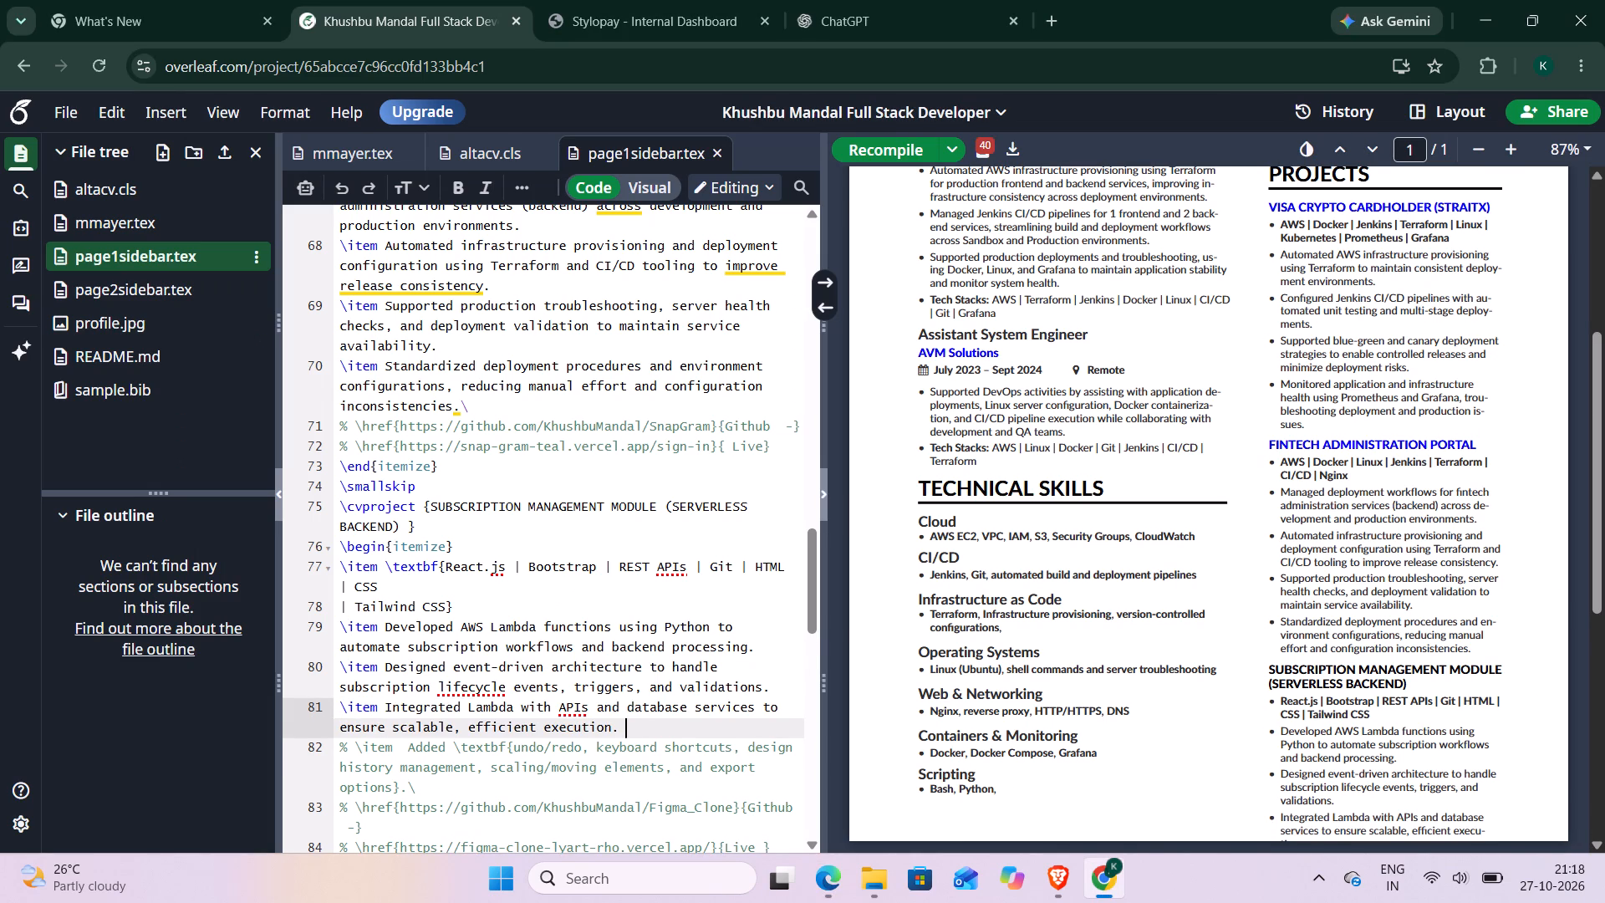
scroll(932, 763, "right", 1)
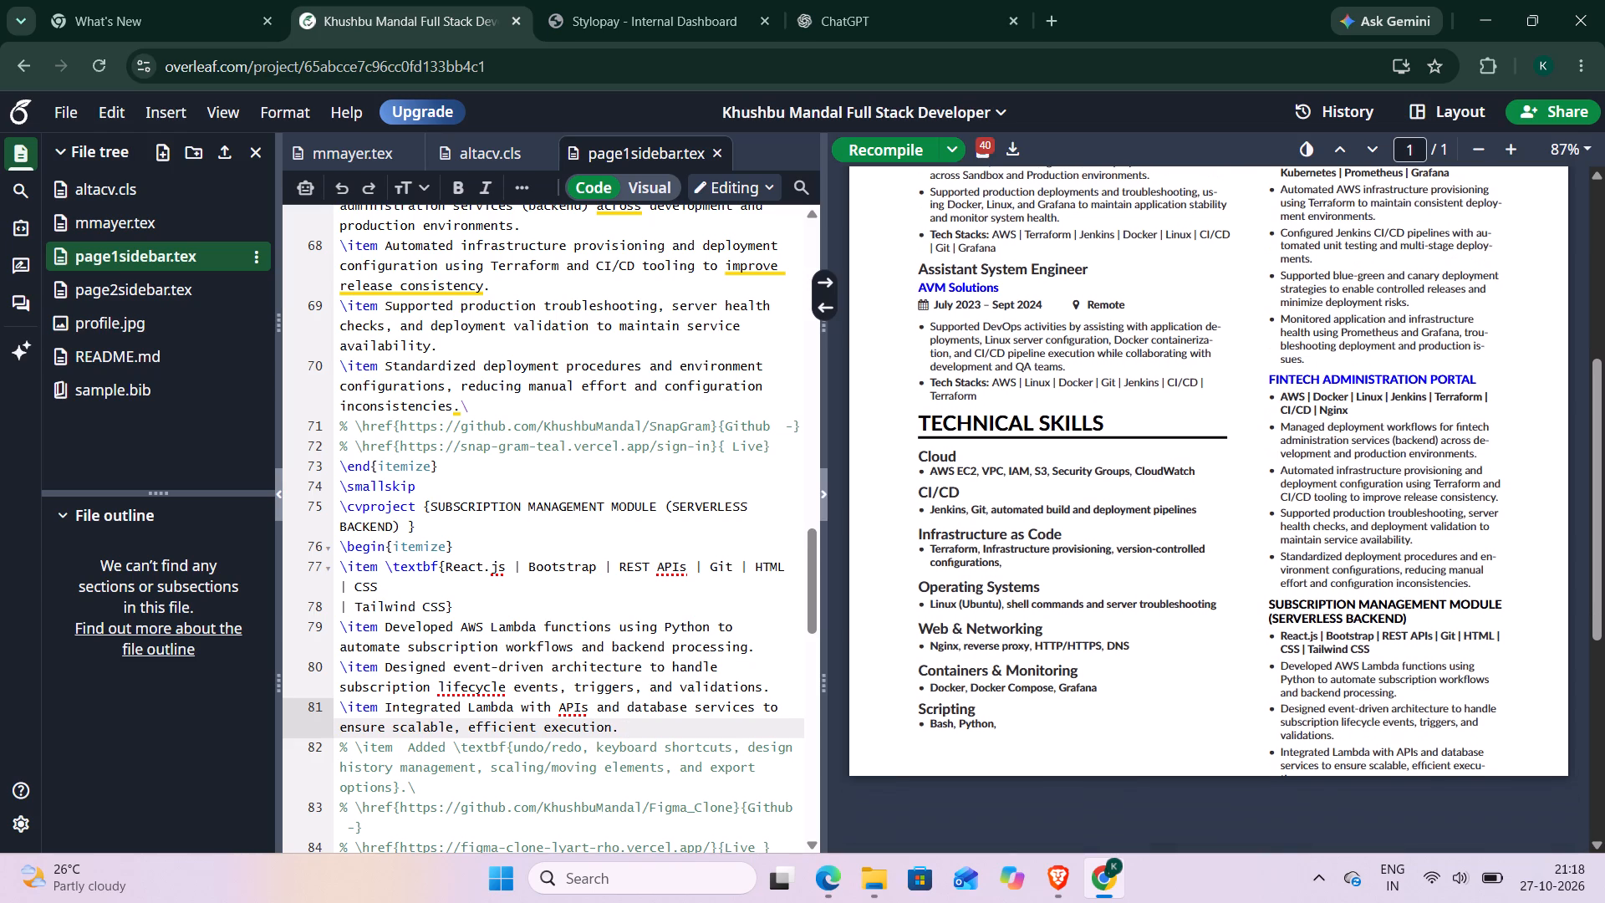
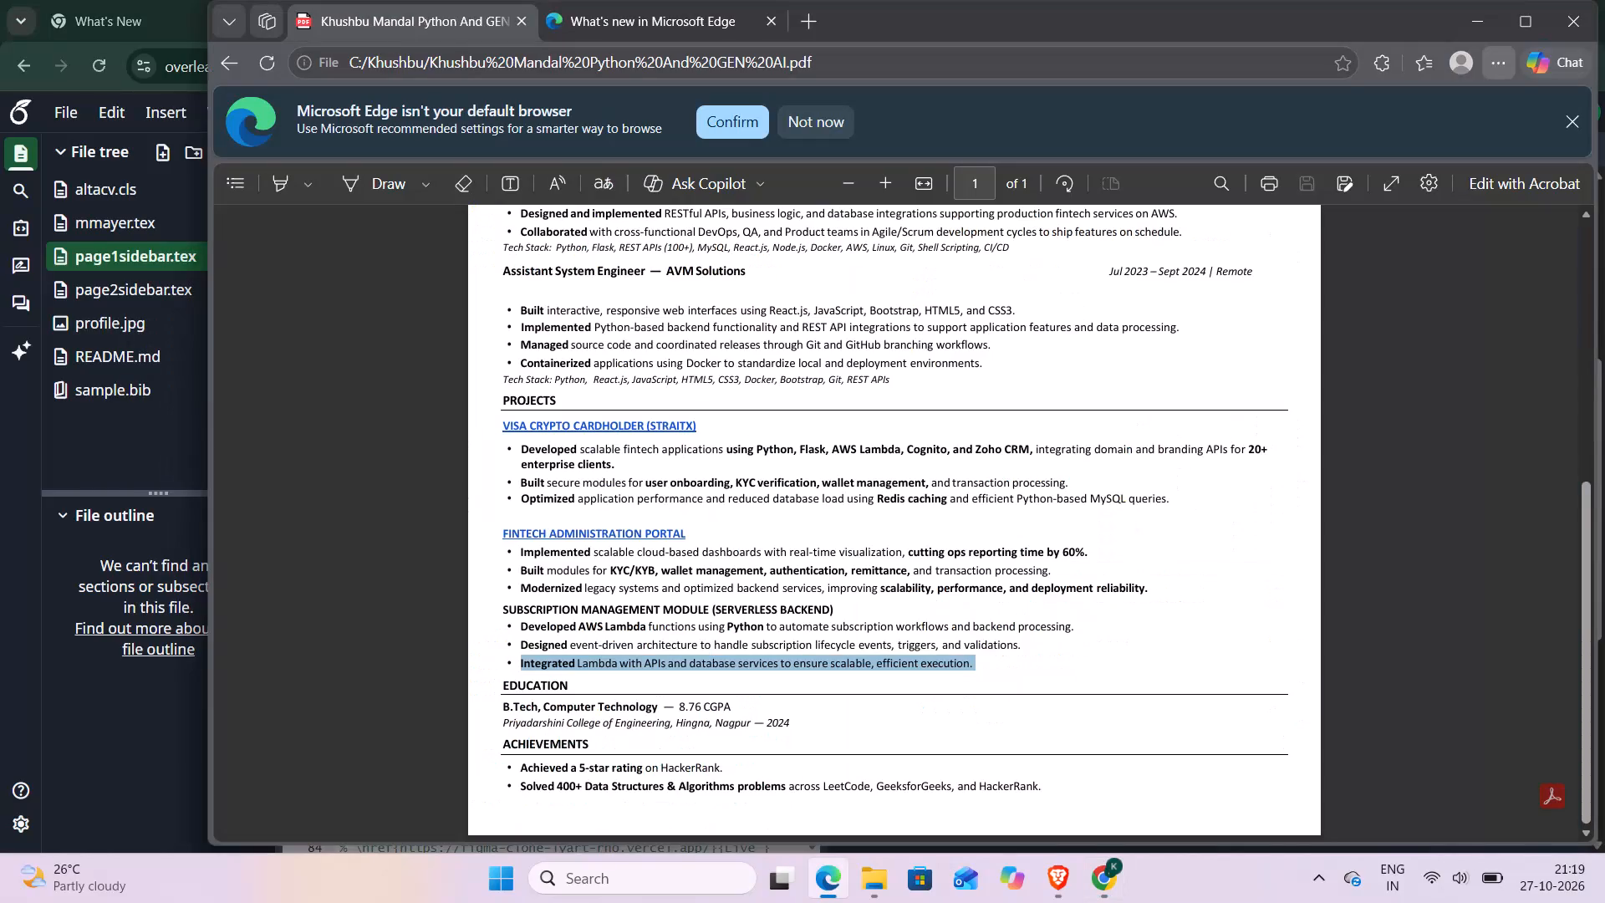
Replace the Subscription Management Module's bold tech stack in page1sidebar.tex with "Python | AWS Lambda".
key("alt+Tab")
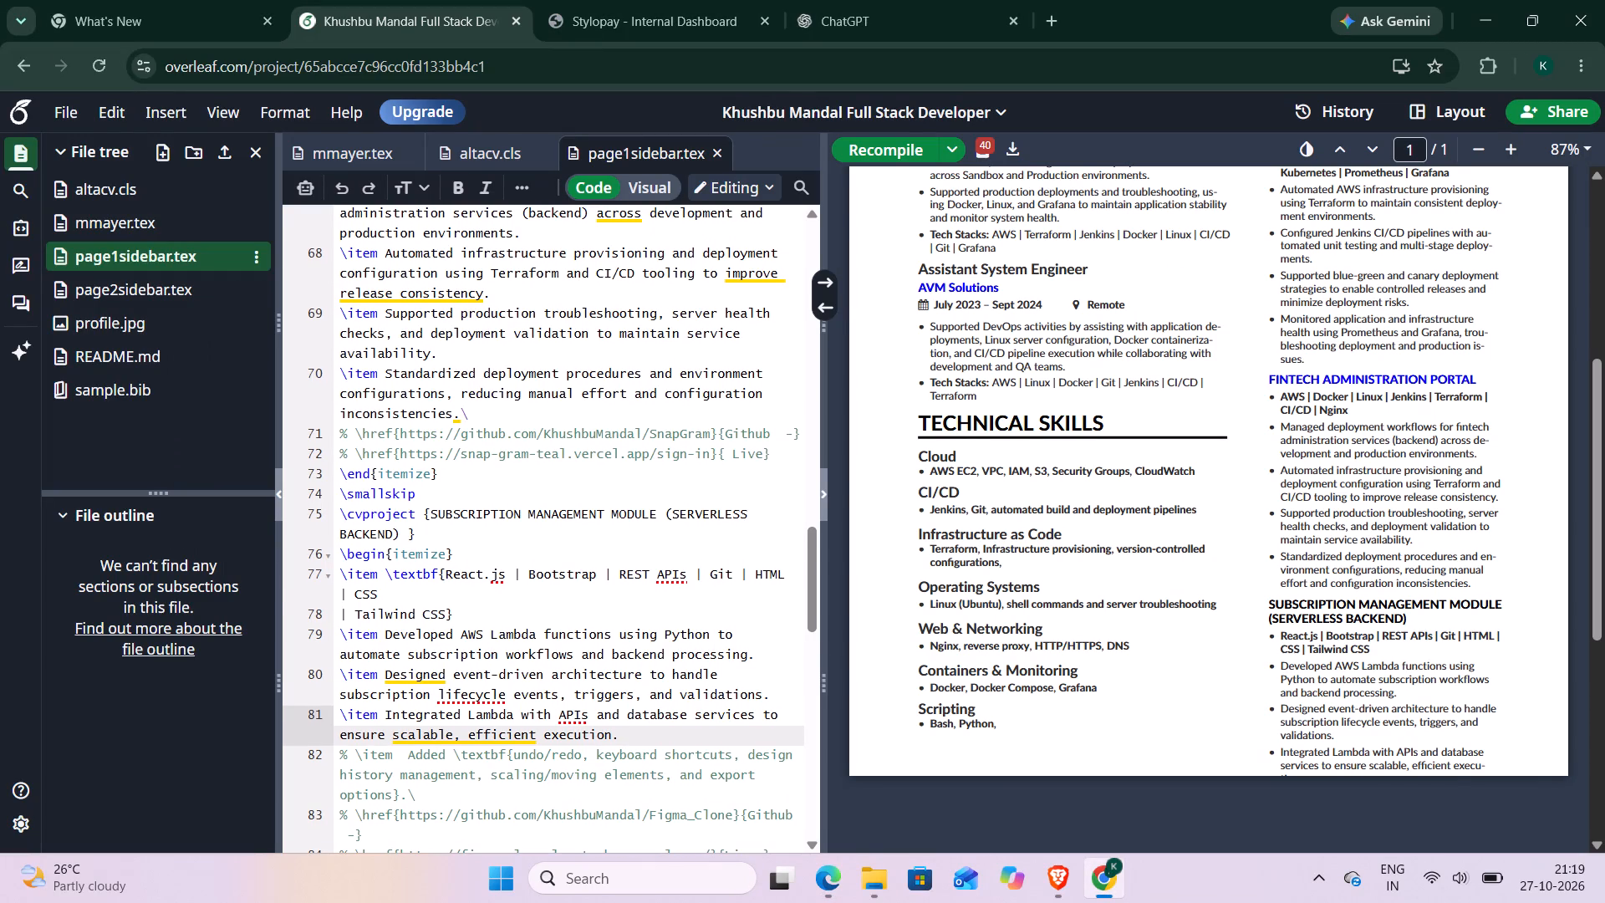
left_click_drag(448, 572, 450, 618)
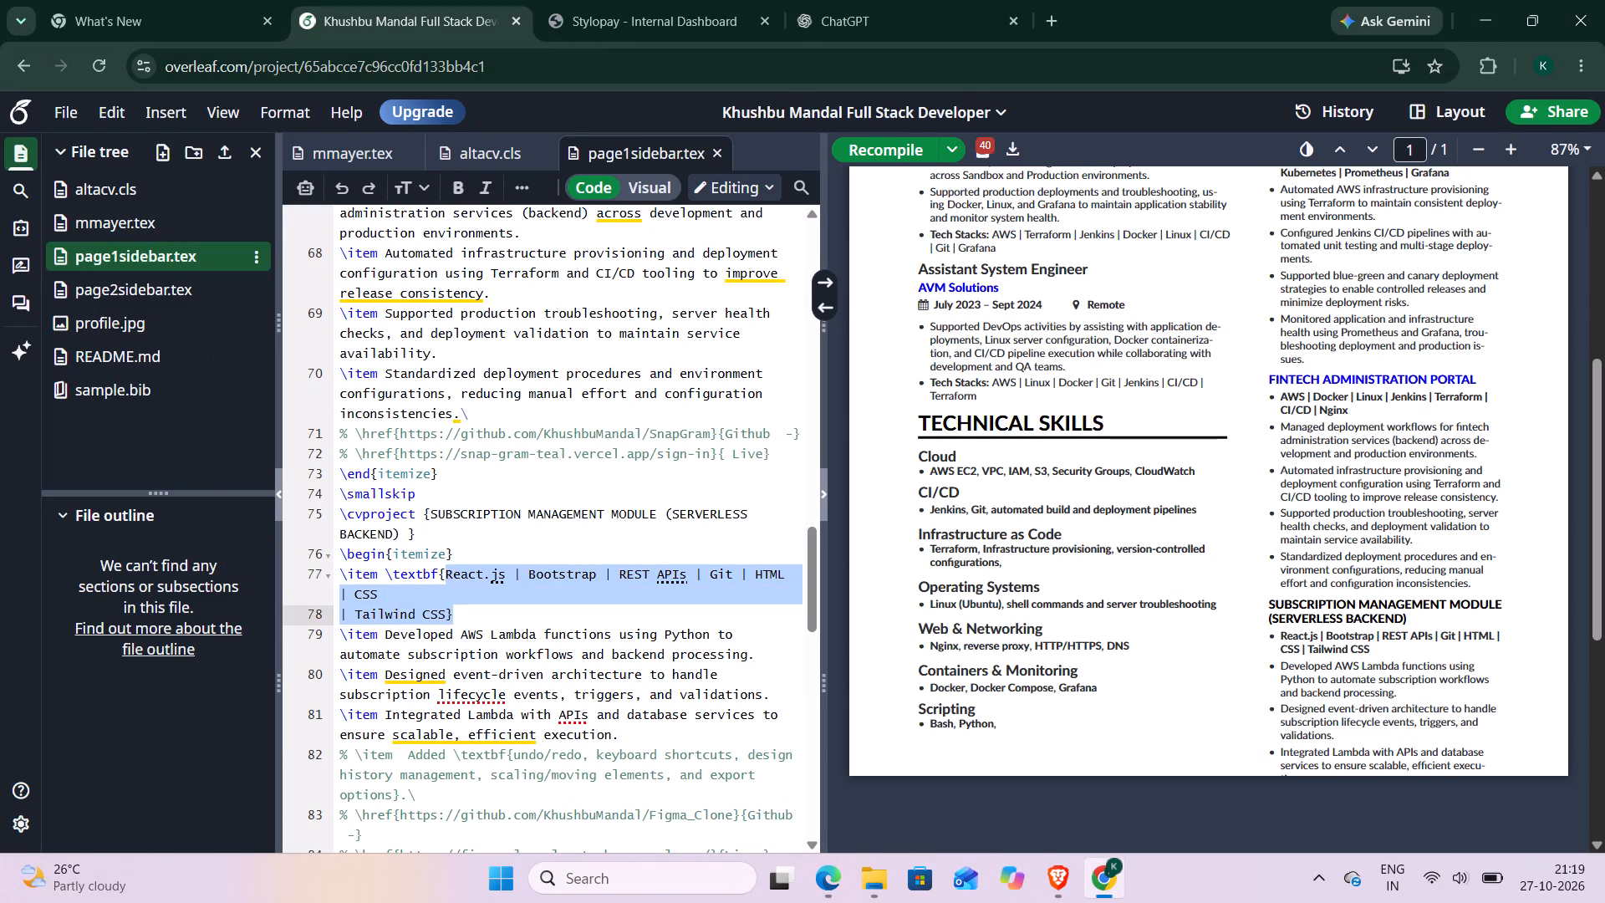
left_click_drag(450, 618, 441, 617)
key("BackSpace")
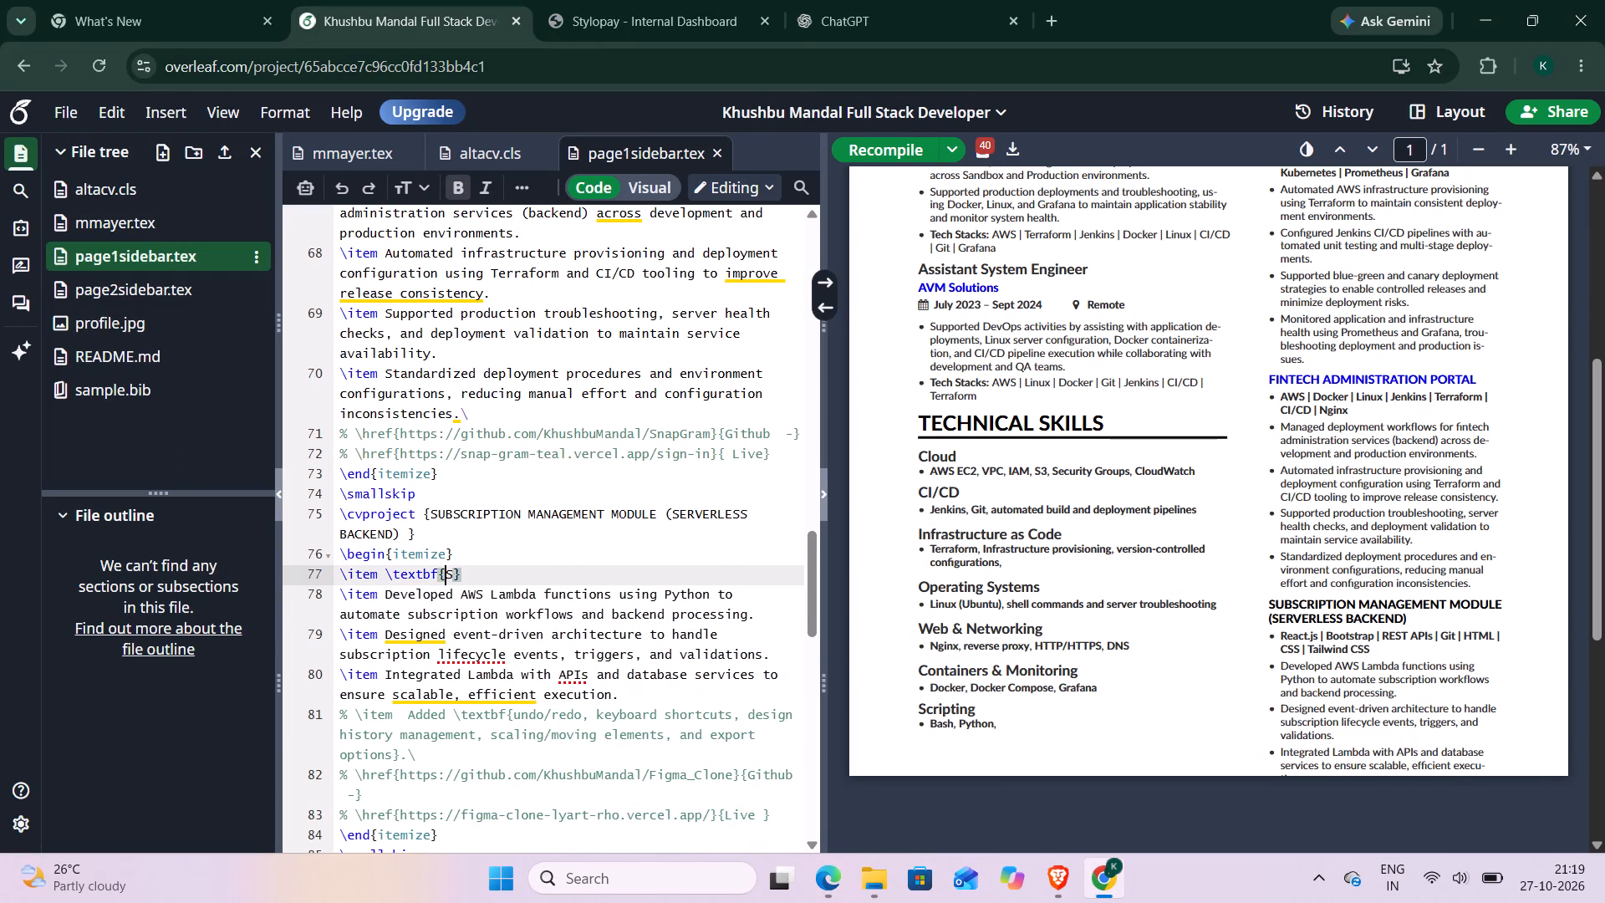
key("Right")
key("BackSpace")
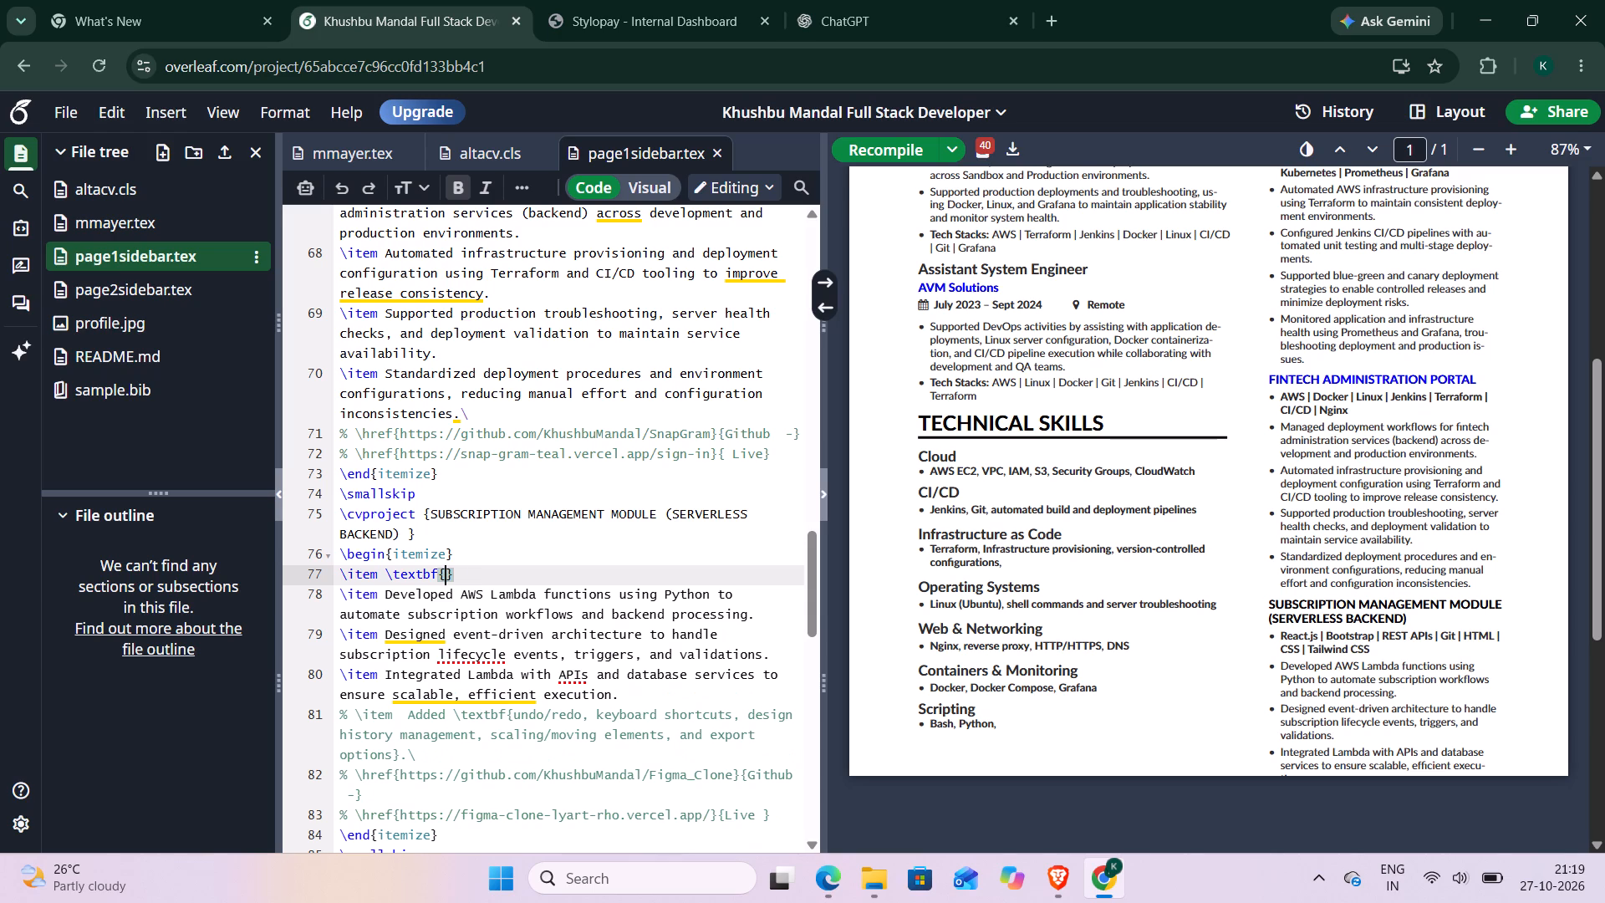
type("Python")
key("space")
type("| AWS")
key("space")
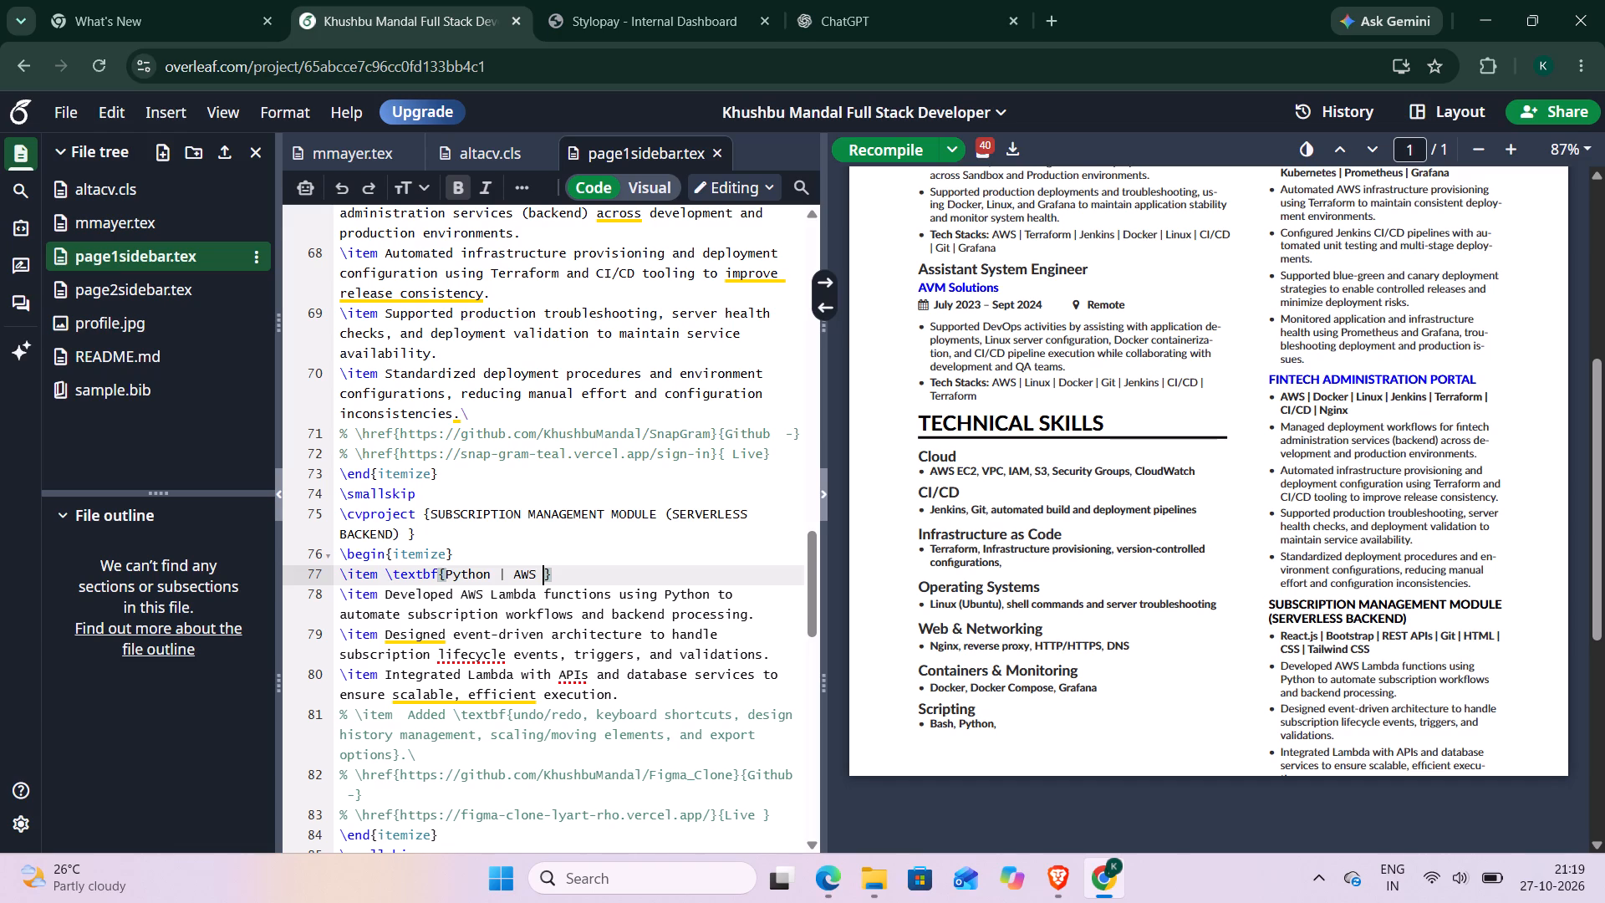
type("La")
type("mbda")
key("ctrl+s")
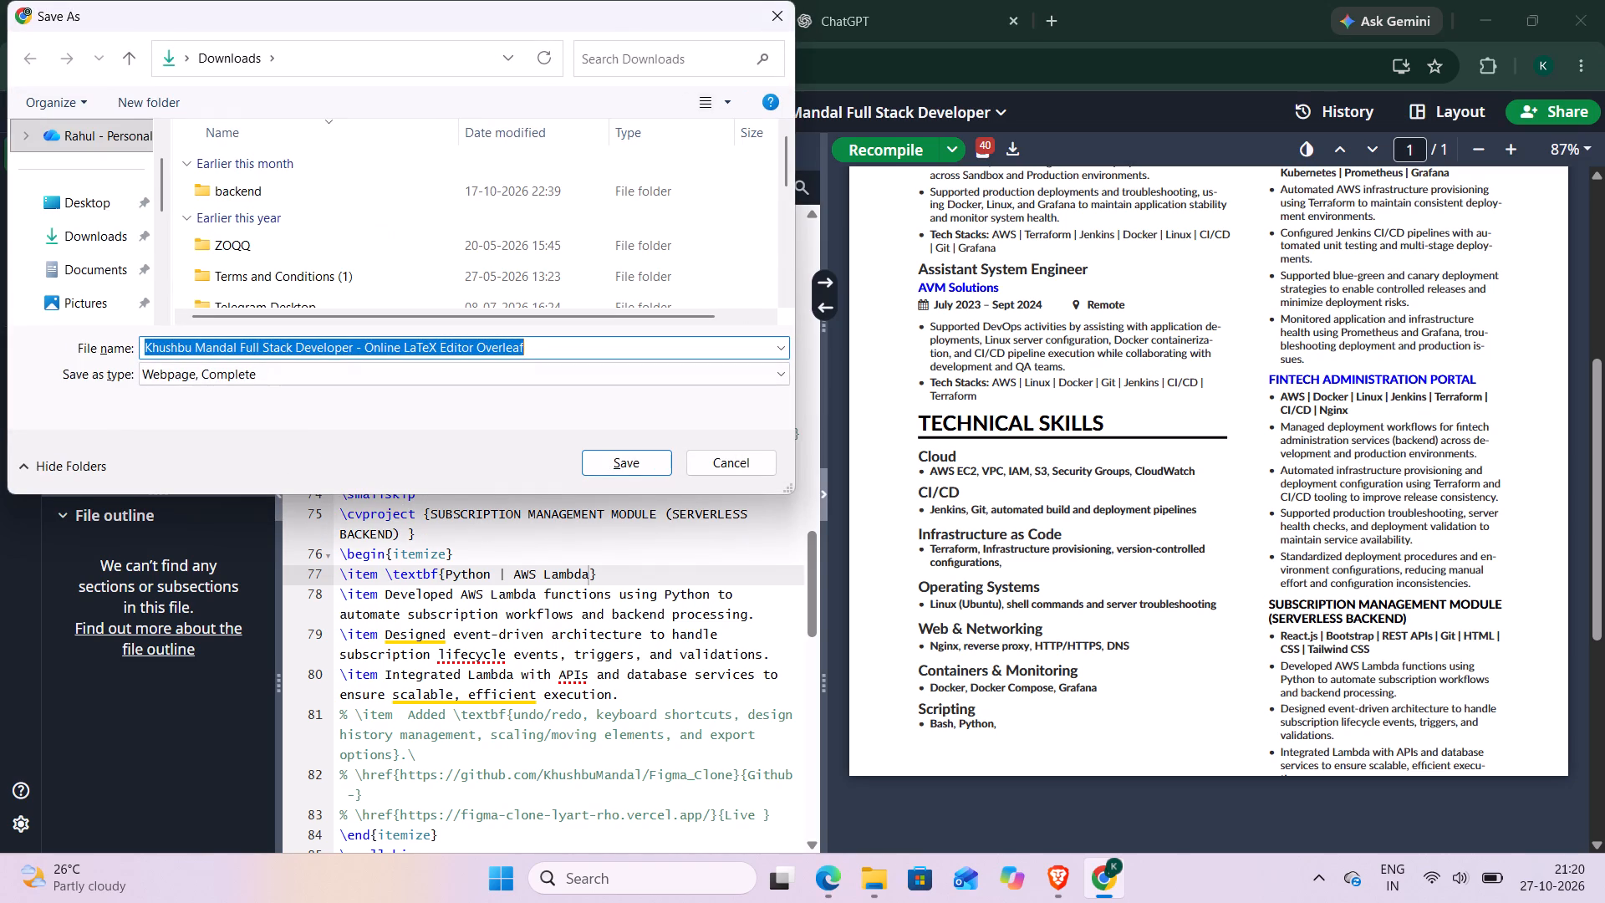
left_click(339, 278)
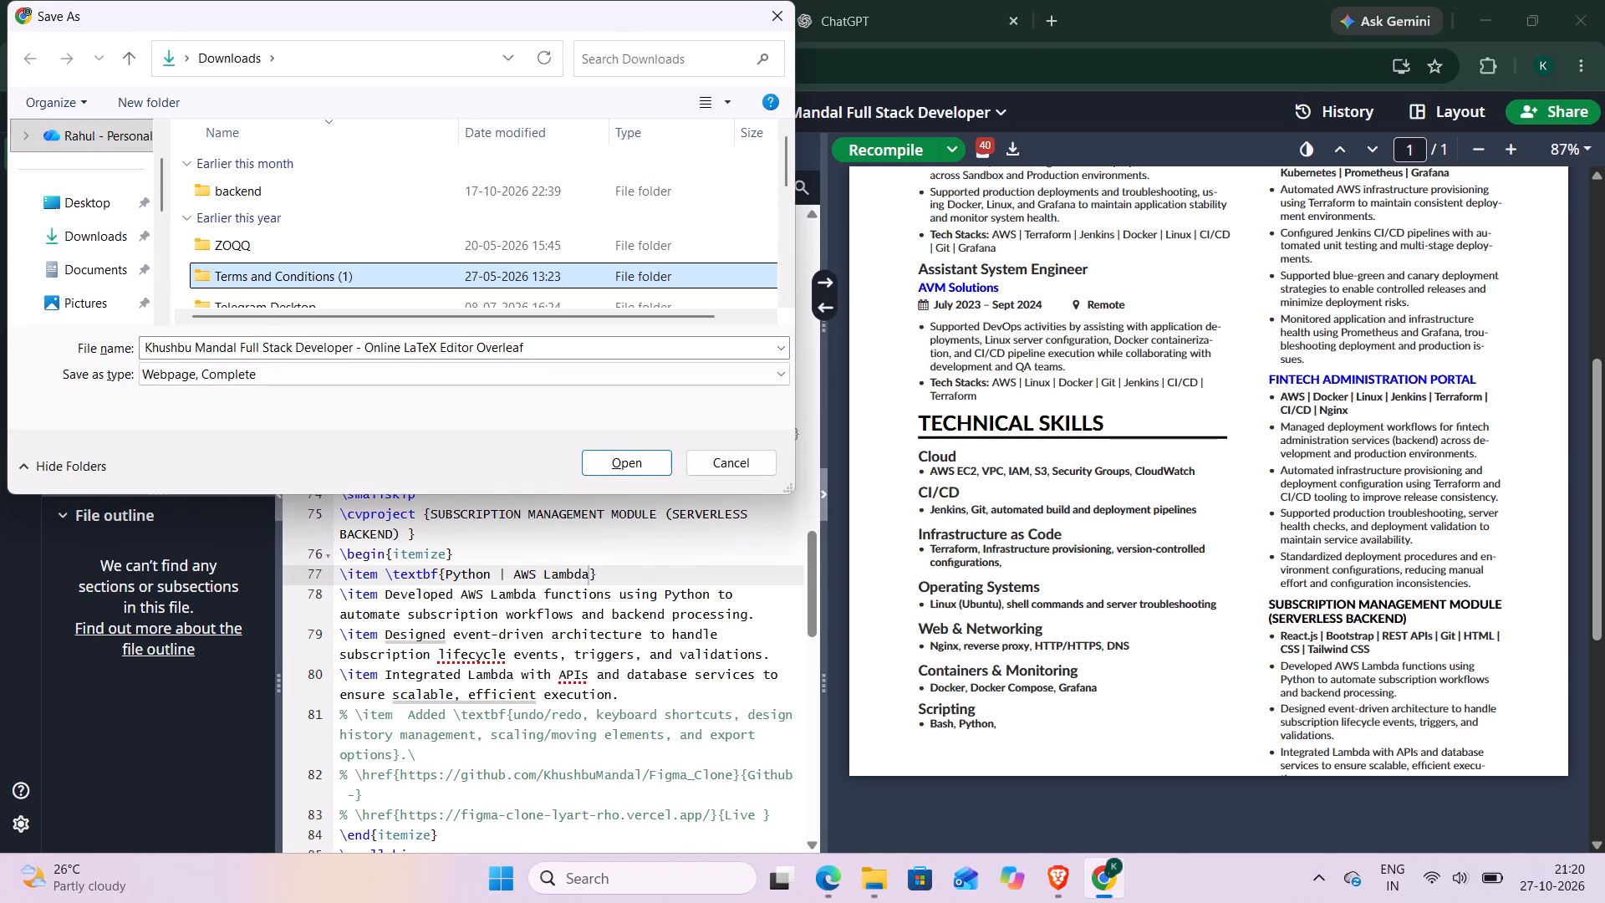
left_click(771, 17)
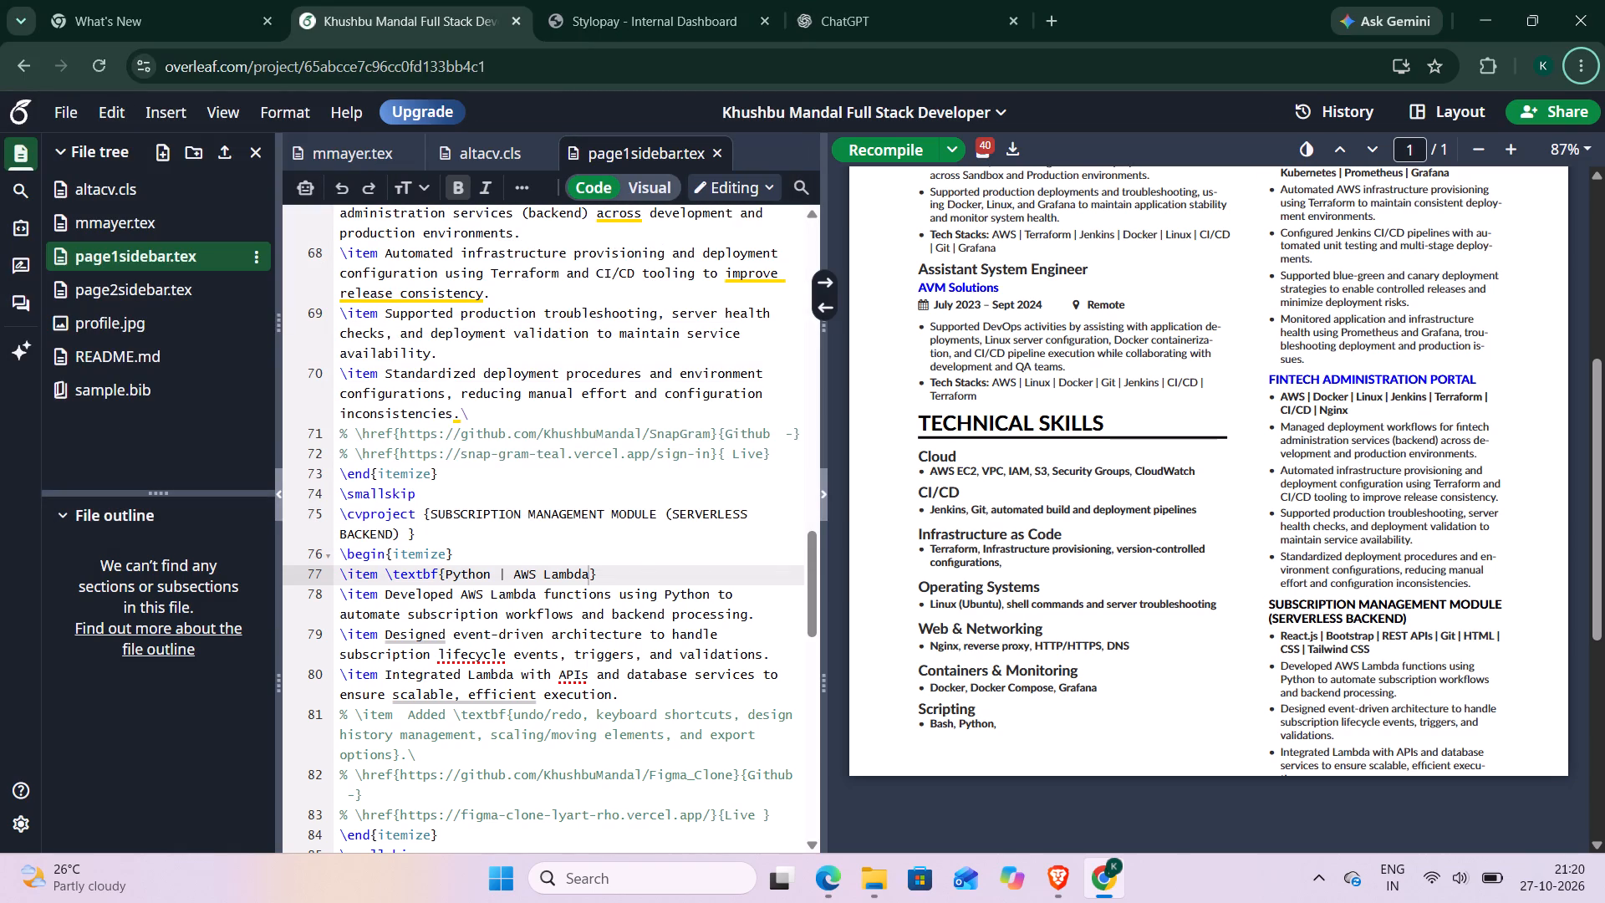
Recompile the resume with the updated module tech stack.
left_click(914, 148)
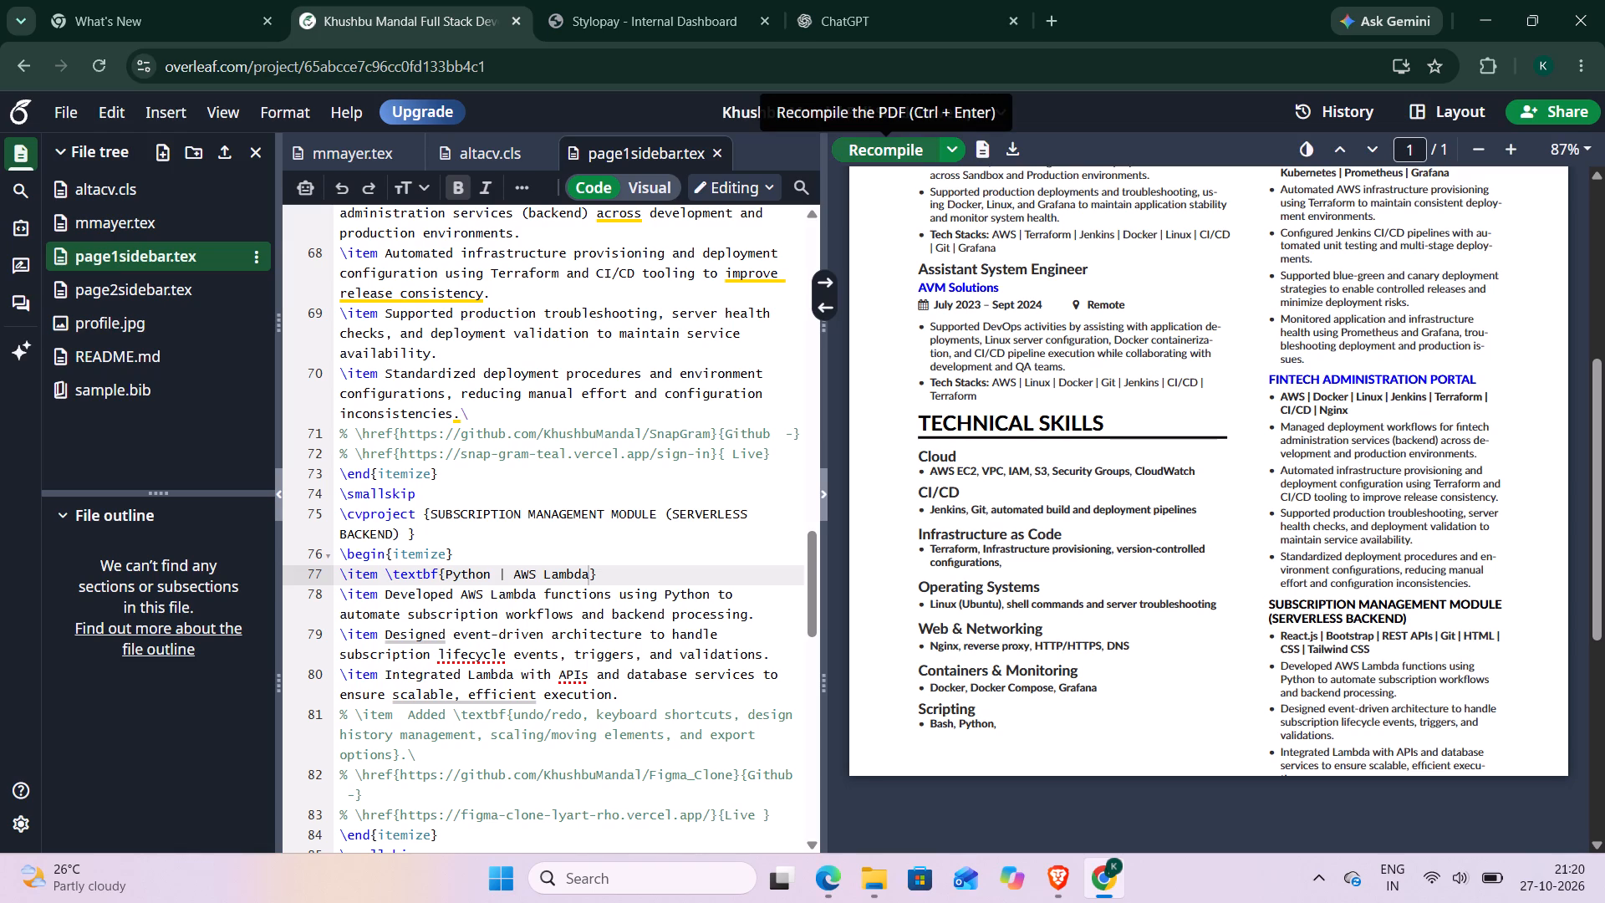
left_click(909, 150)
Review the recompiled resume preview from the header through the projects and technical skills for content and page fit.
scroll(1098, 399, "up", 2)
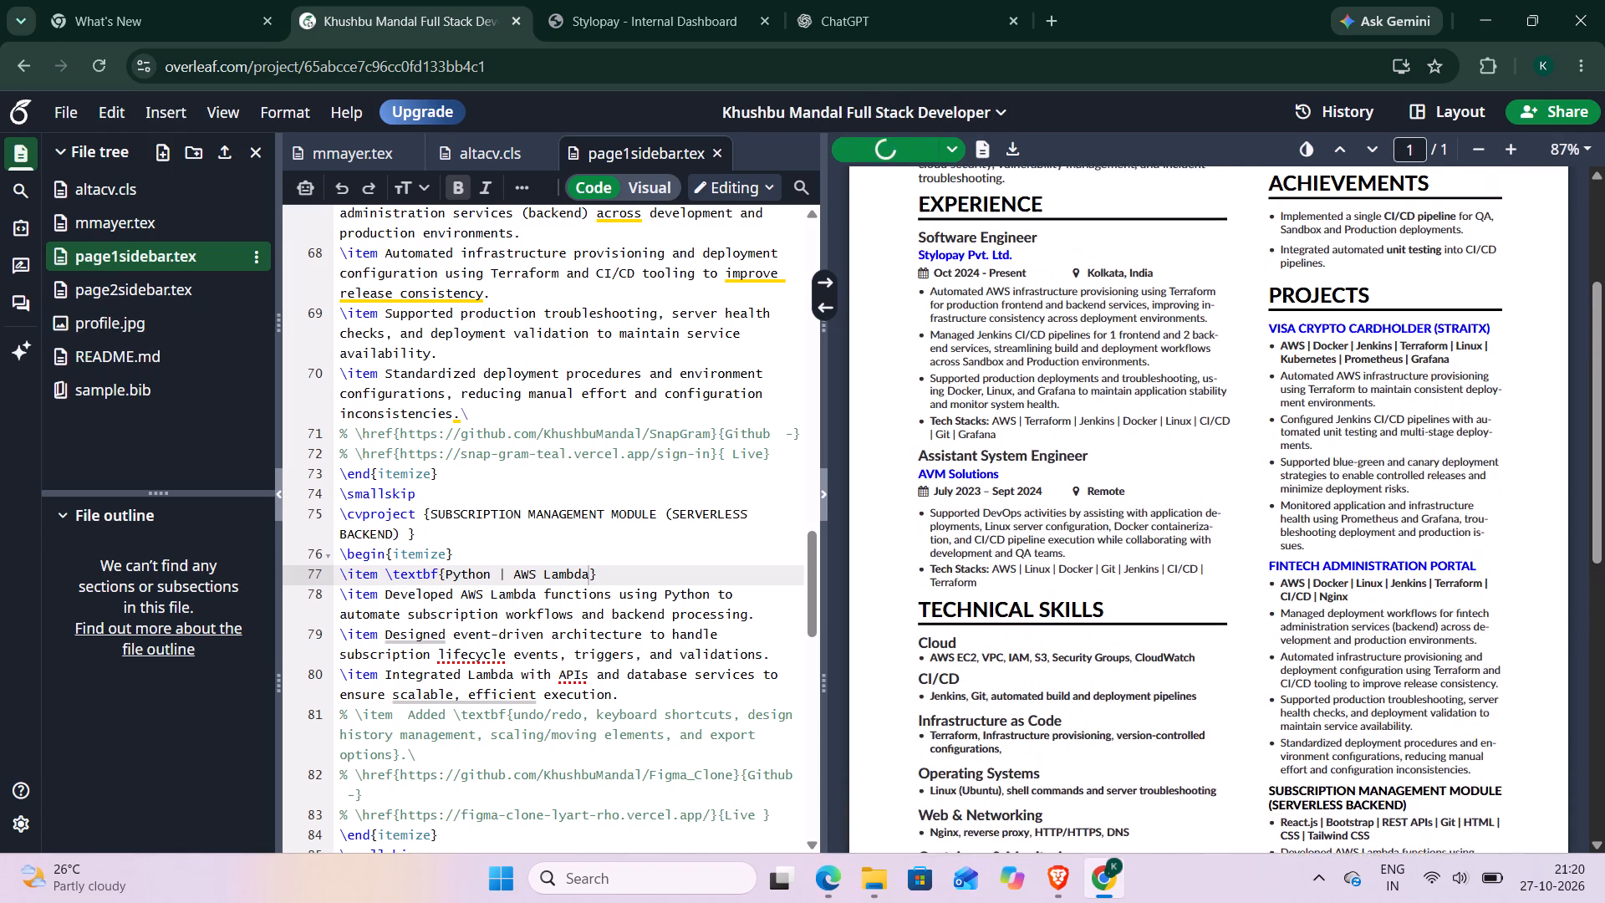
scroll(1098, 399, "up", 1)
scroll(1098, 399, "down", 1)
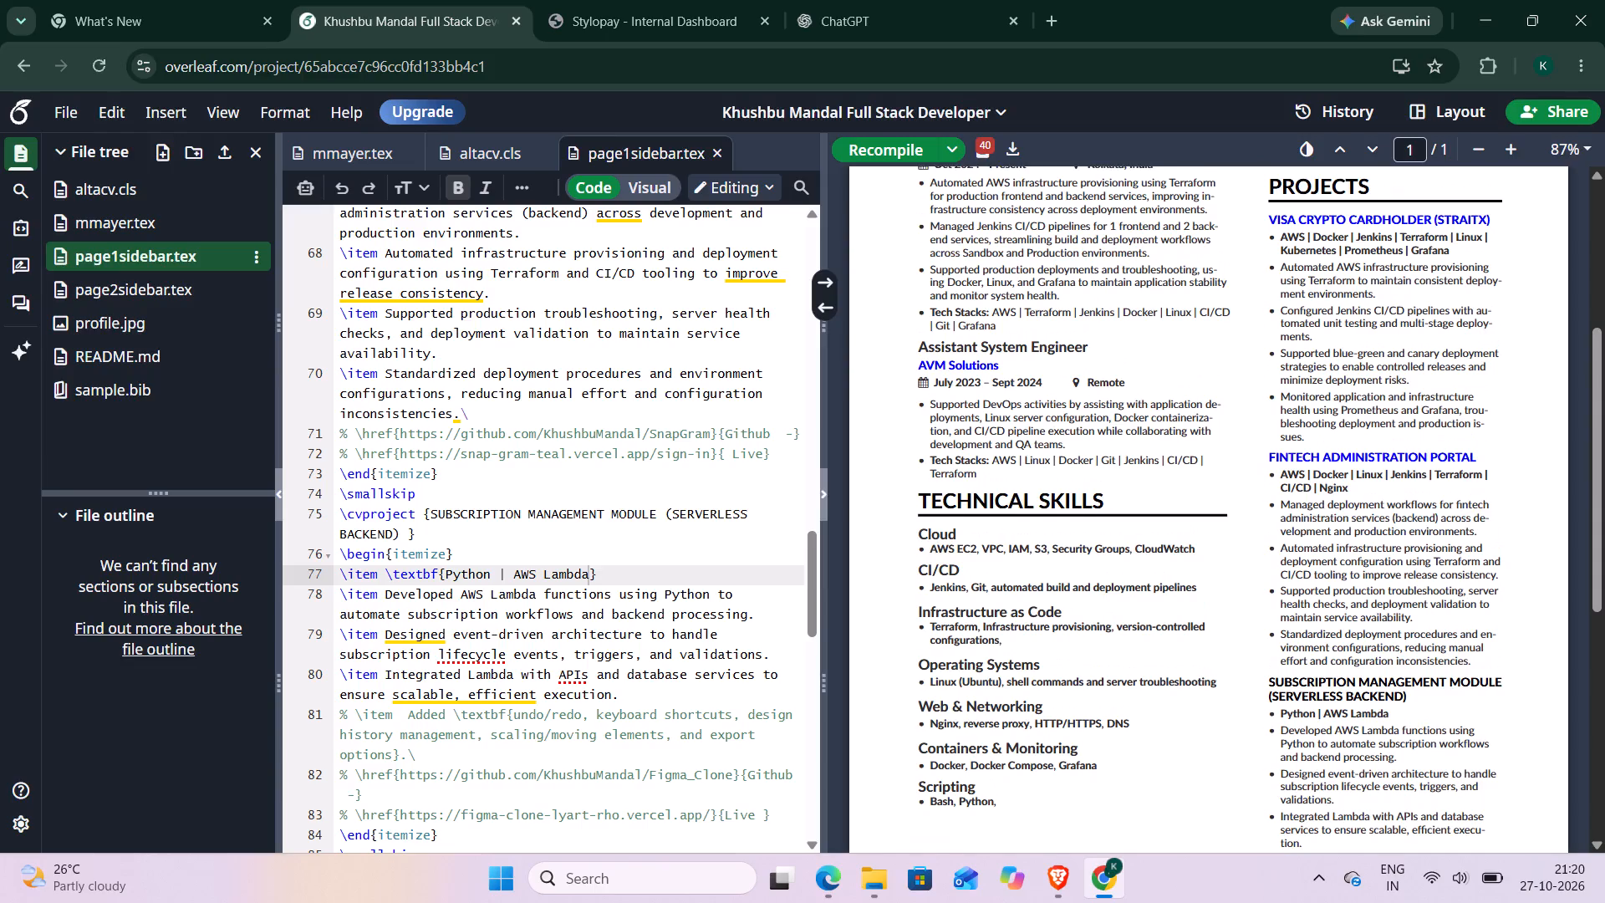
scroll(1293, 516, "up", 6)
scroll(1293, 516, "down", 3)
scroll(1293, 516, "up", 1)
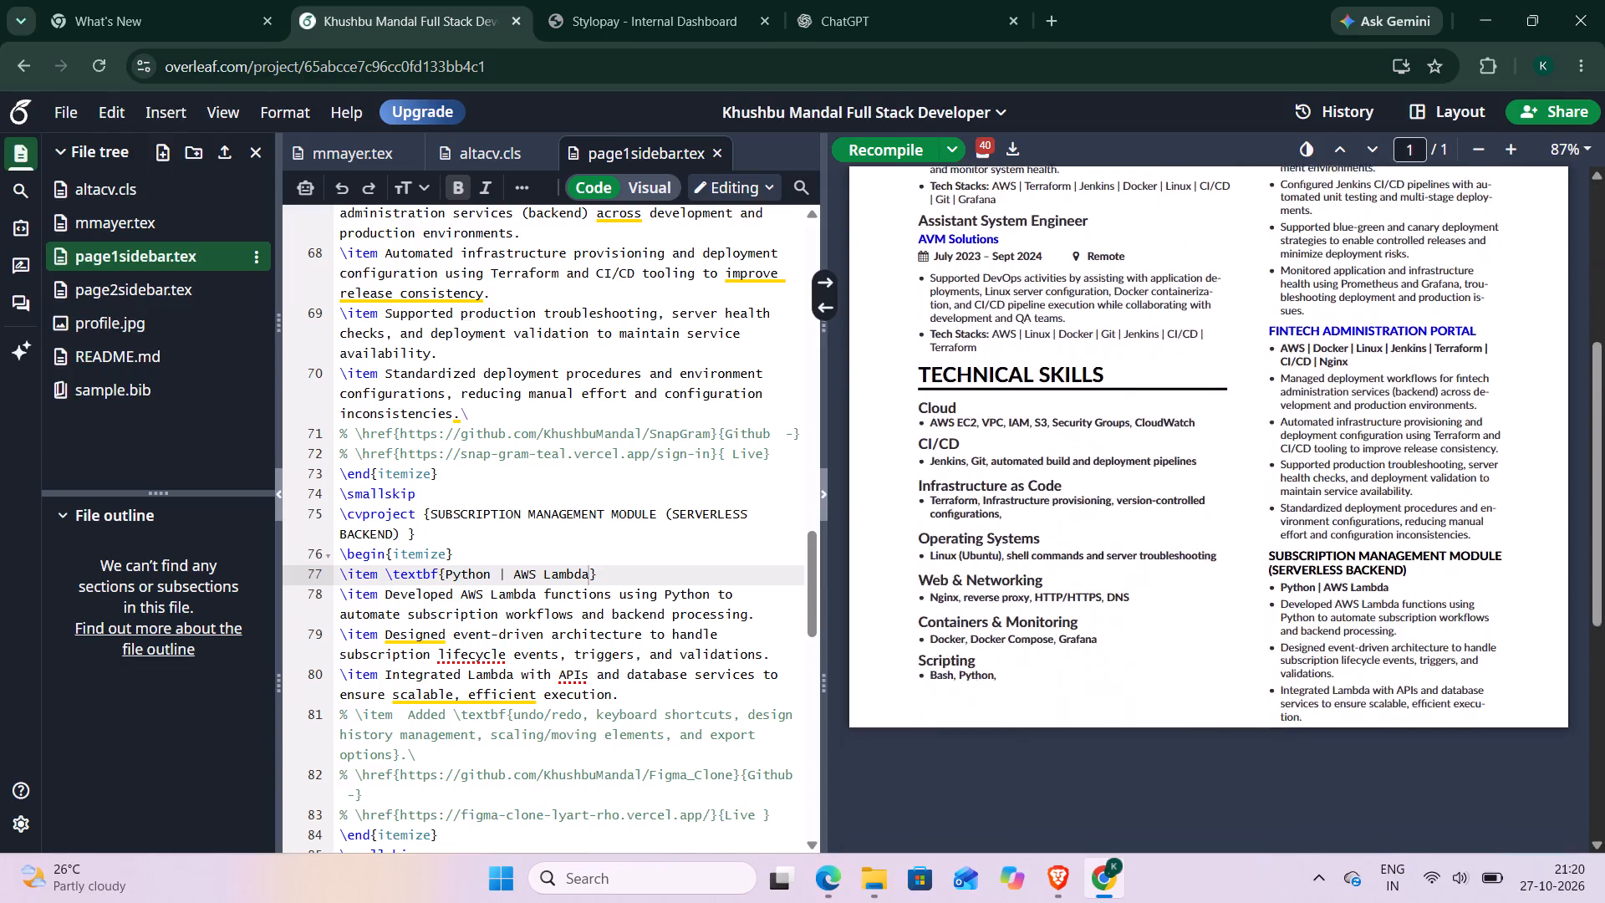
scroll(1293, 516, "up", 2)
scroll(1293, 516, "down", 2)
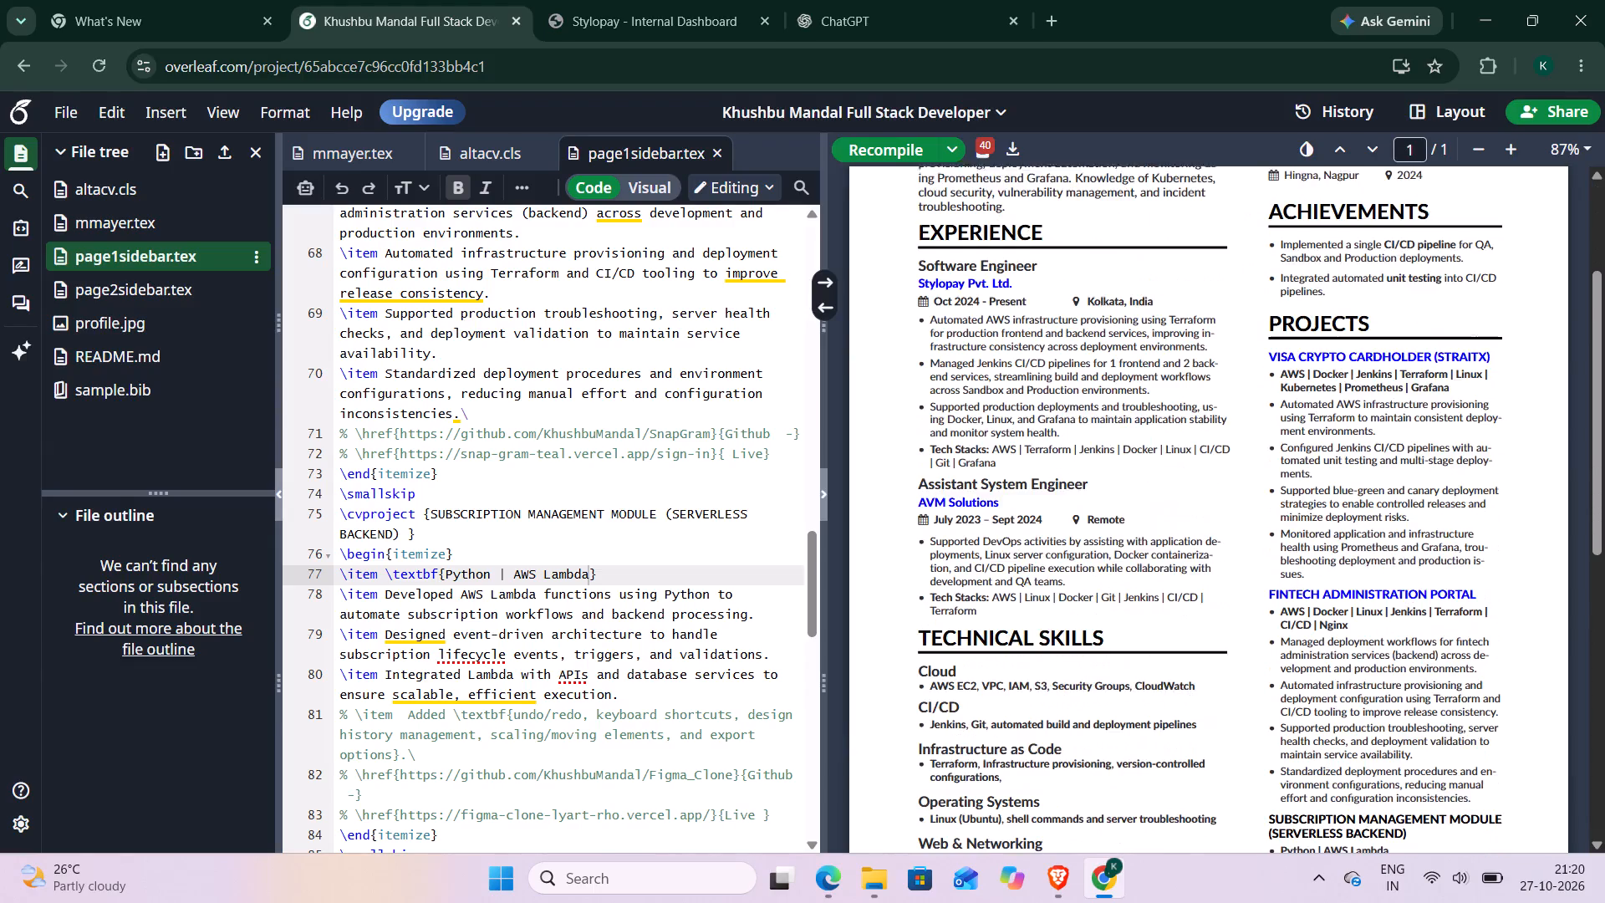
scroll(1293, 516, "down", 2)
scroll(1293, 516, "up", 3)
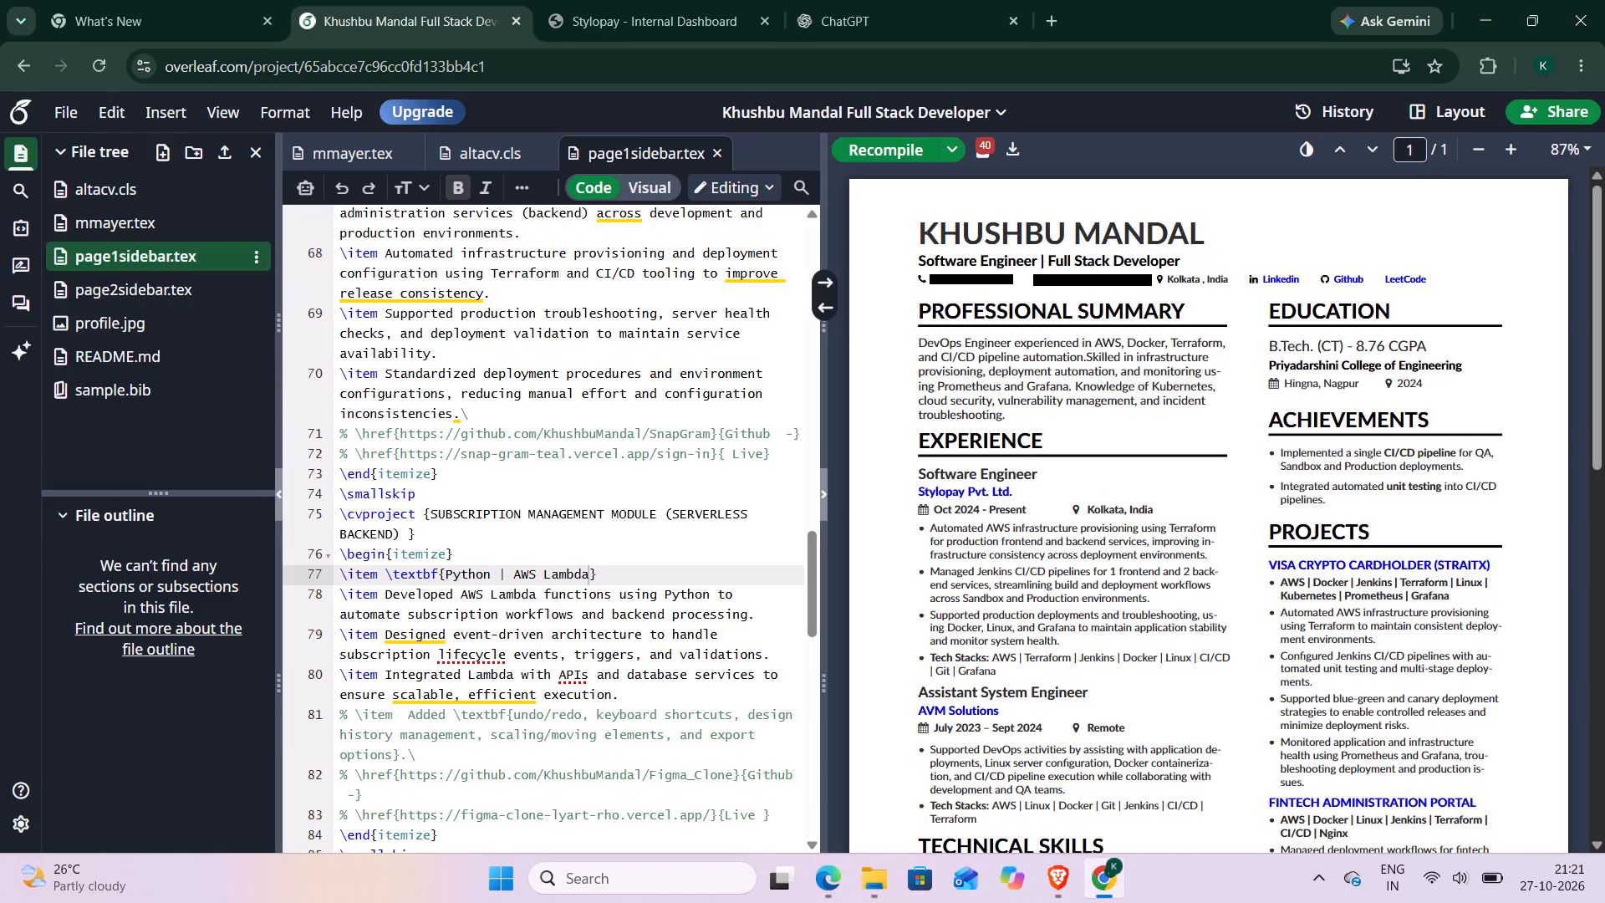
scroll(621, 562, "up", 8)
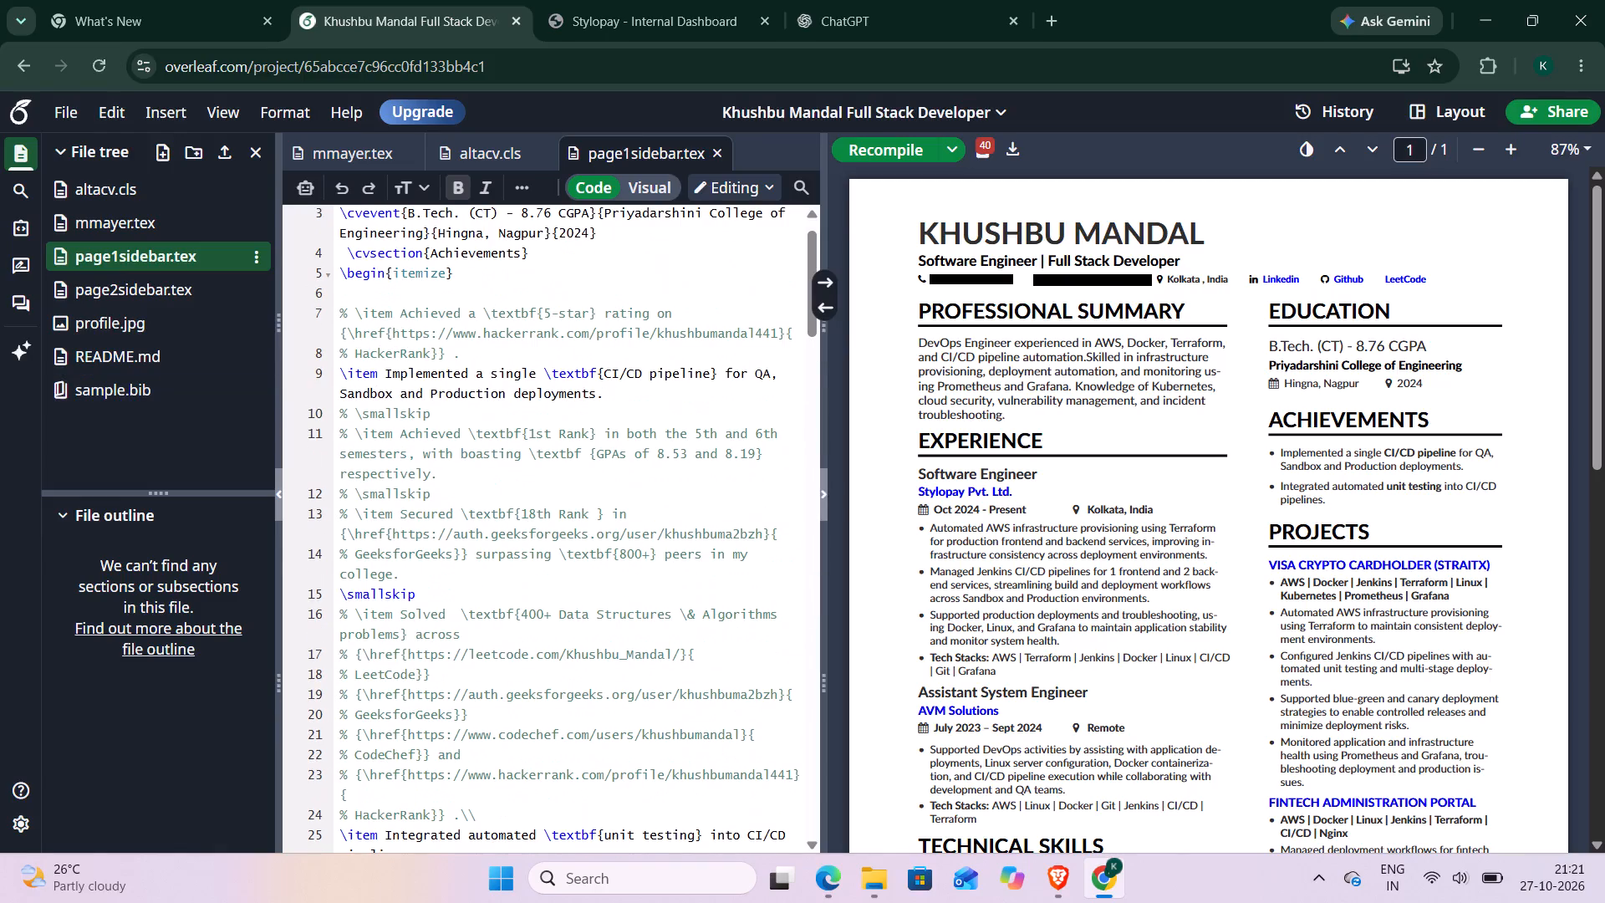
left_click(91, 222)
scroll(435, 490, "up", 1)
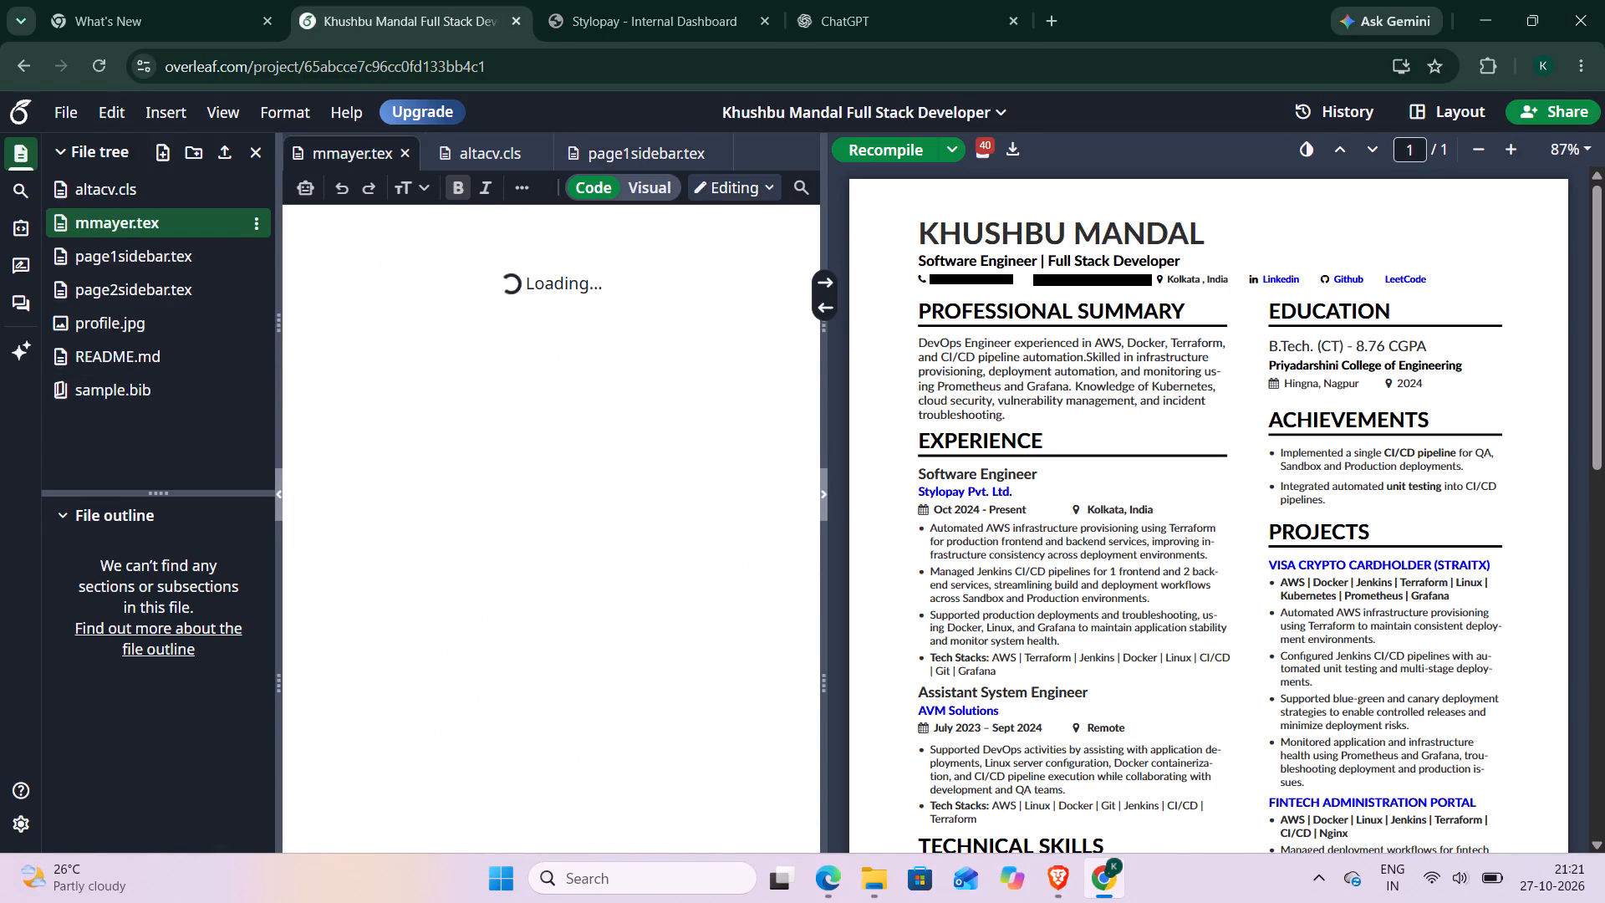
scroll(435, 490, "up", 1)
scroll(629, 623, "up", 5)
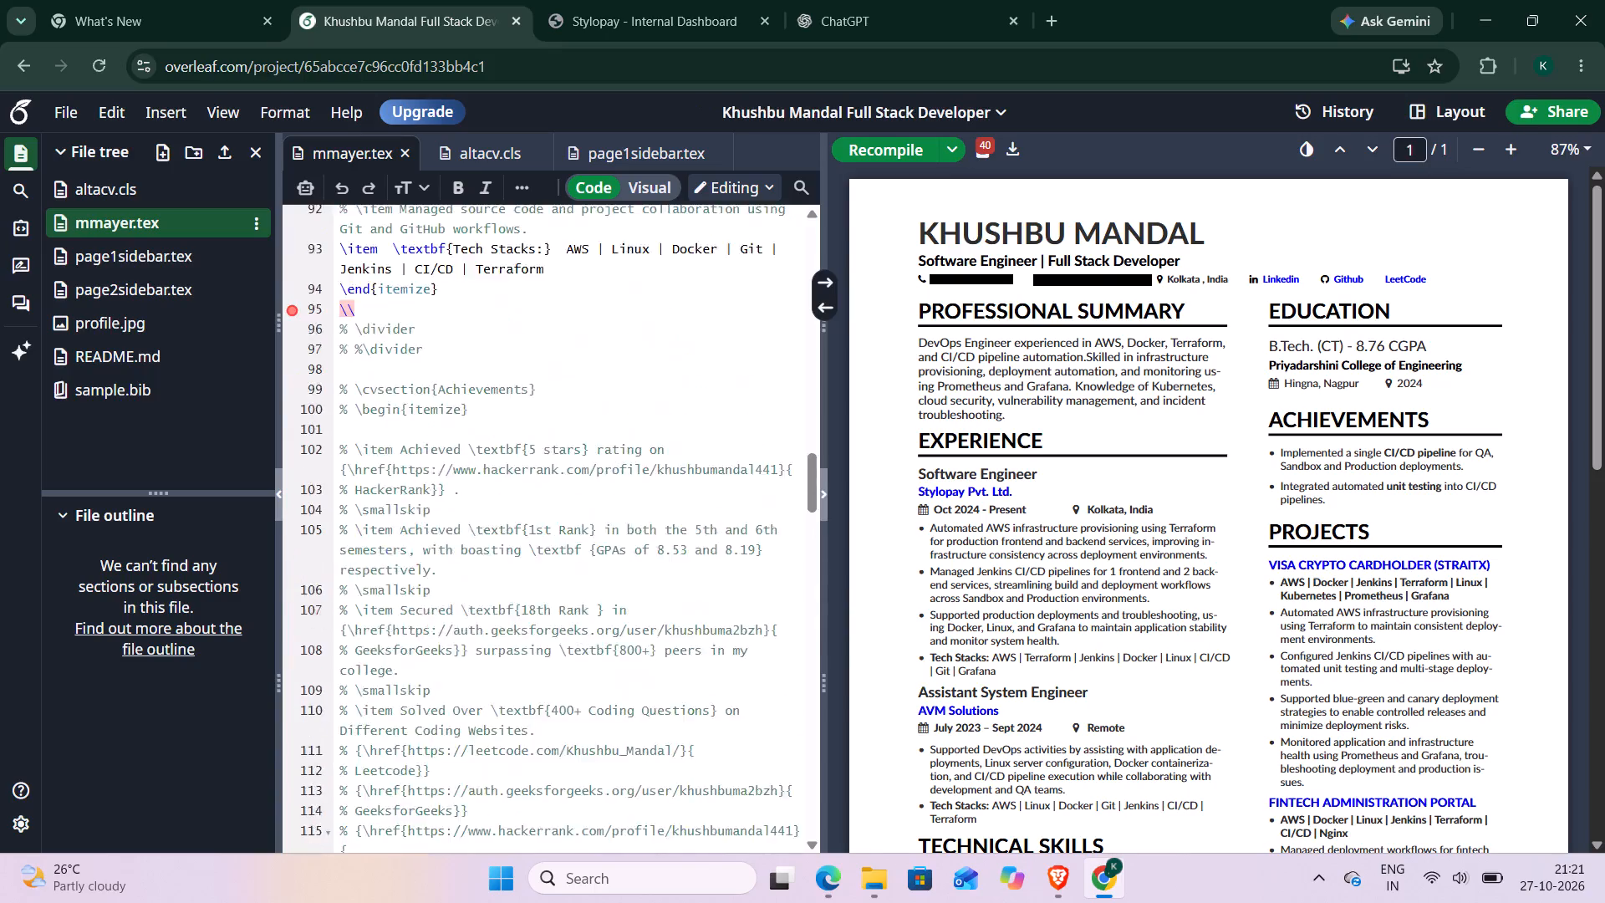
scroll(629, 623, "up", 14)
scroll(558, 465, "up", 3)
scroll(558, 465, "down", 4)
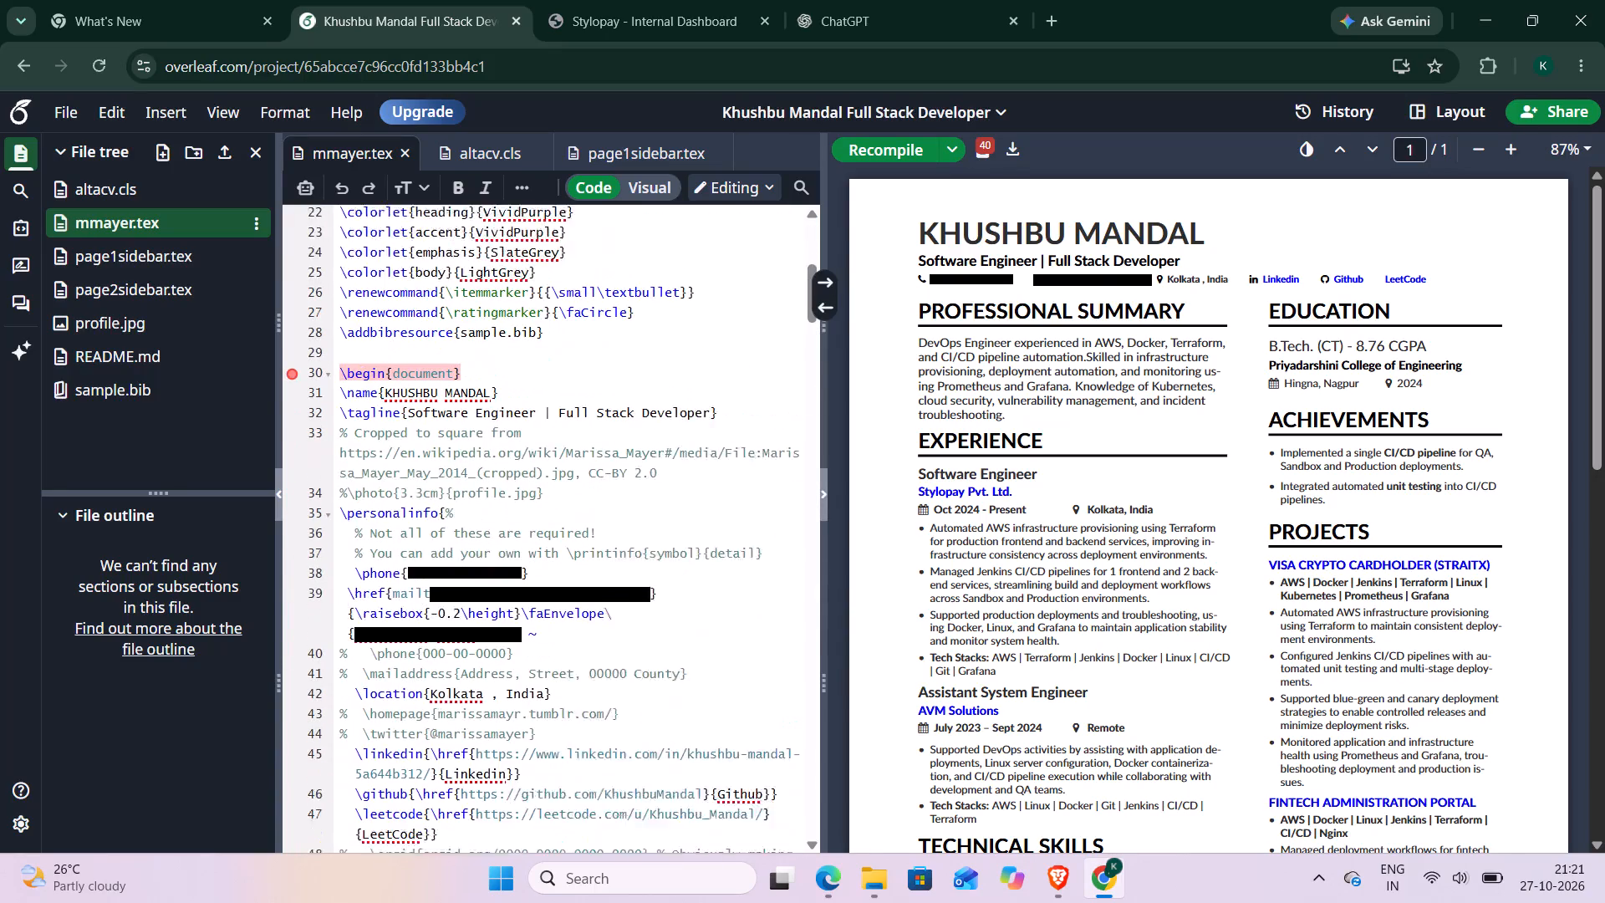
scroll(554, 618, "down", 2)
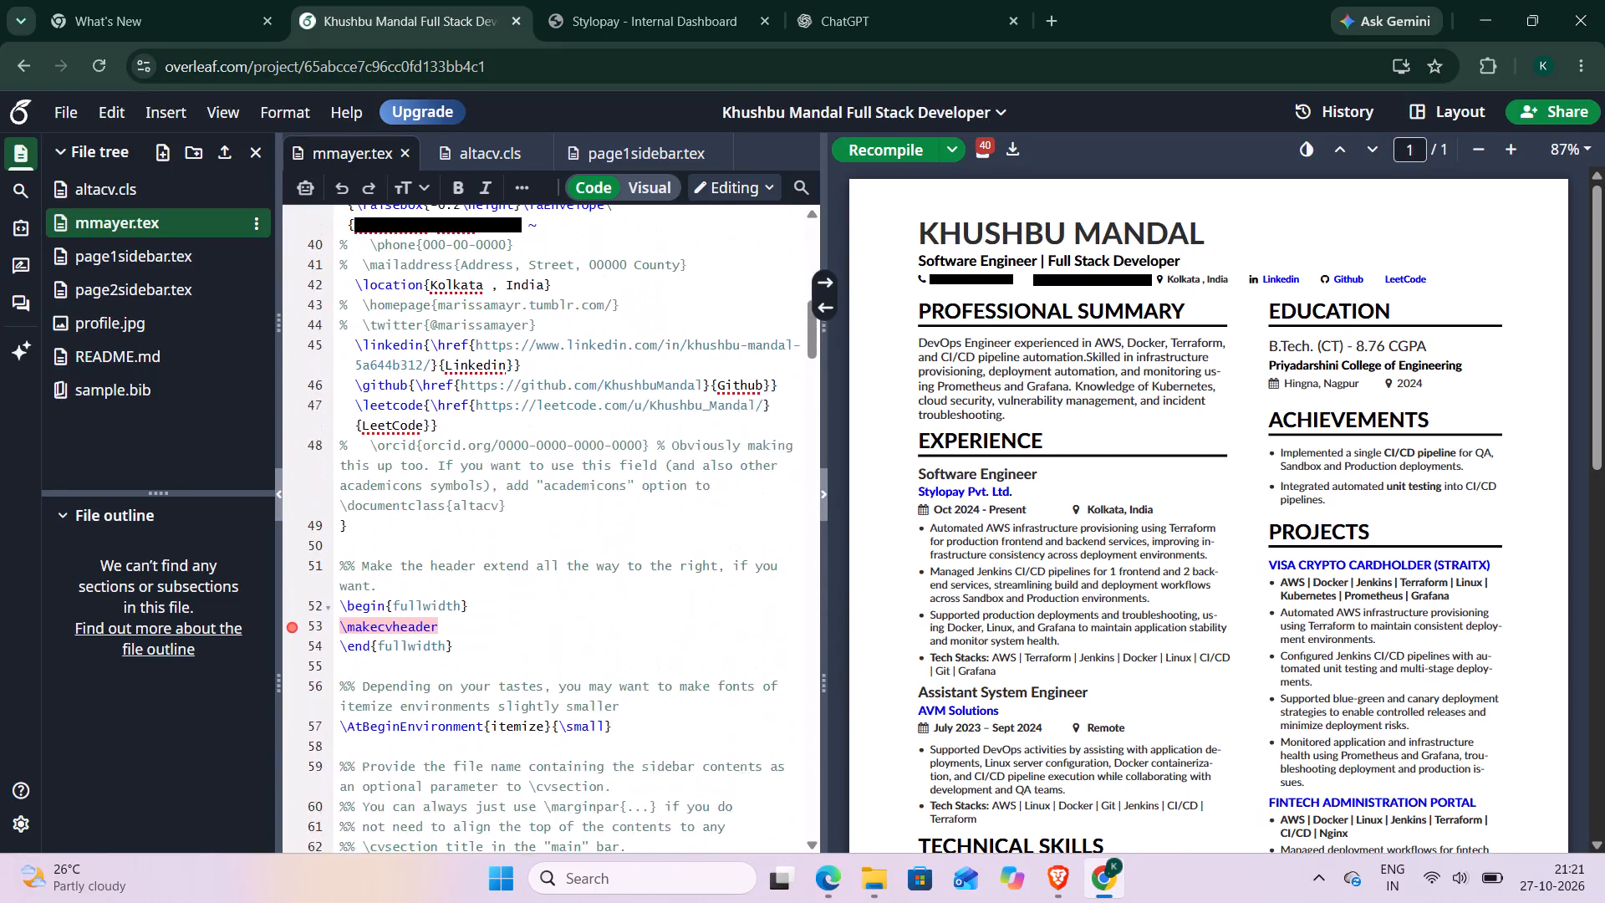
scroll(554, 618, "down", 2)
scroll(554, 618, "up", 1)
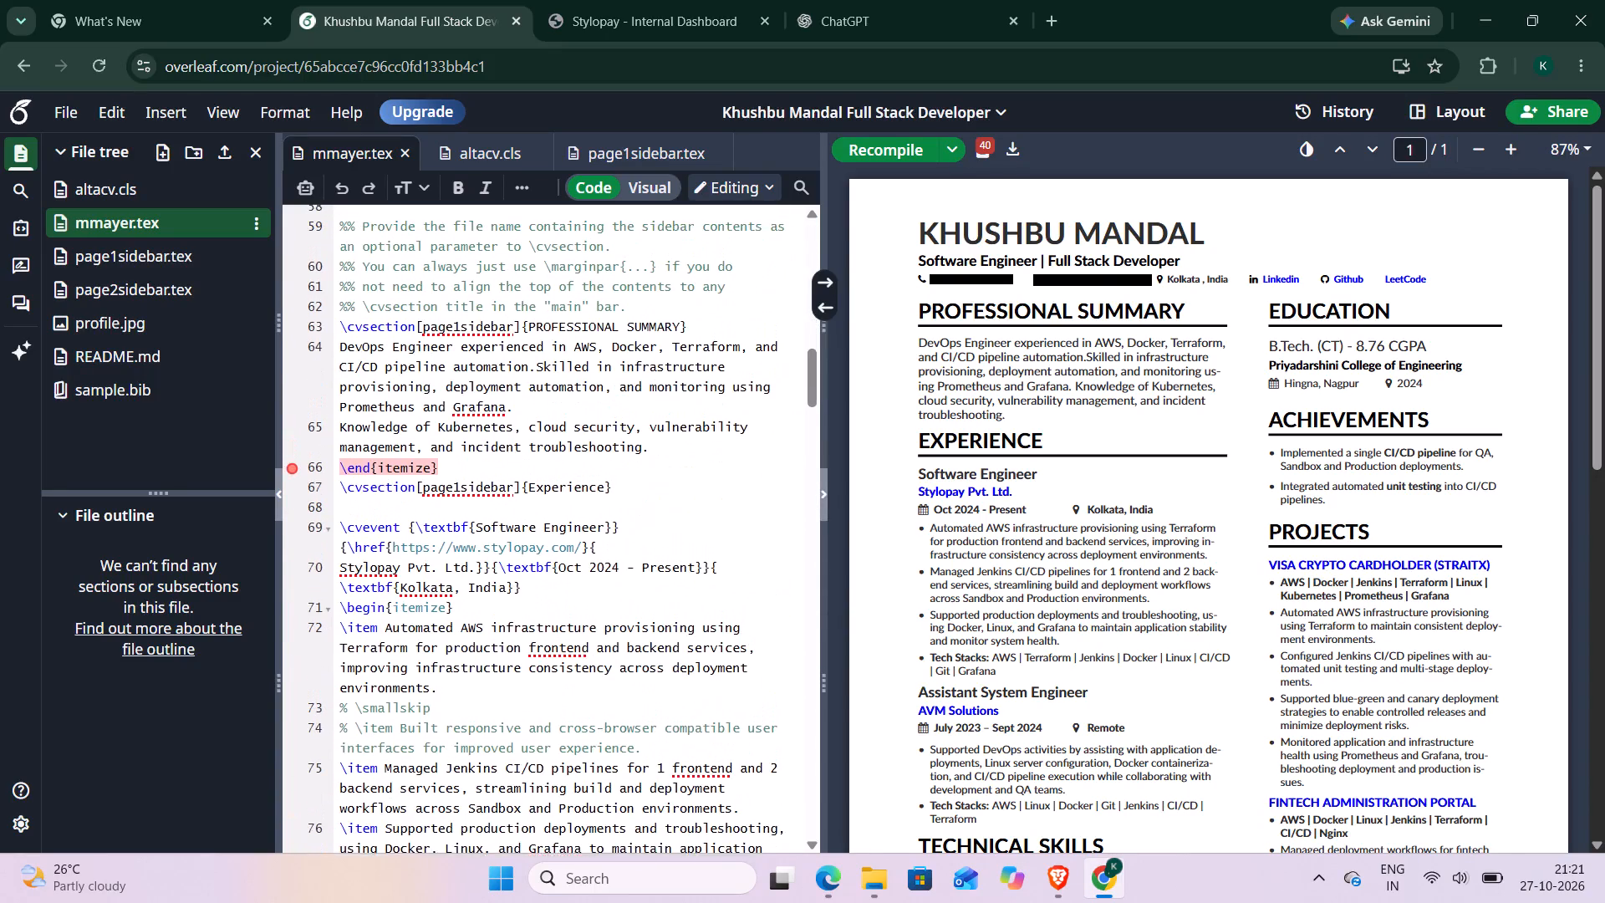
scroll(554, 618, "up", 1)
left_click(460, 353)
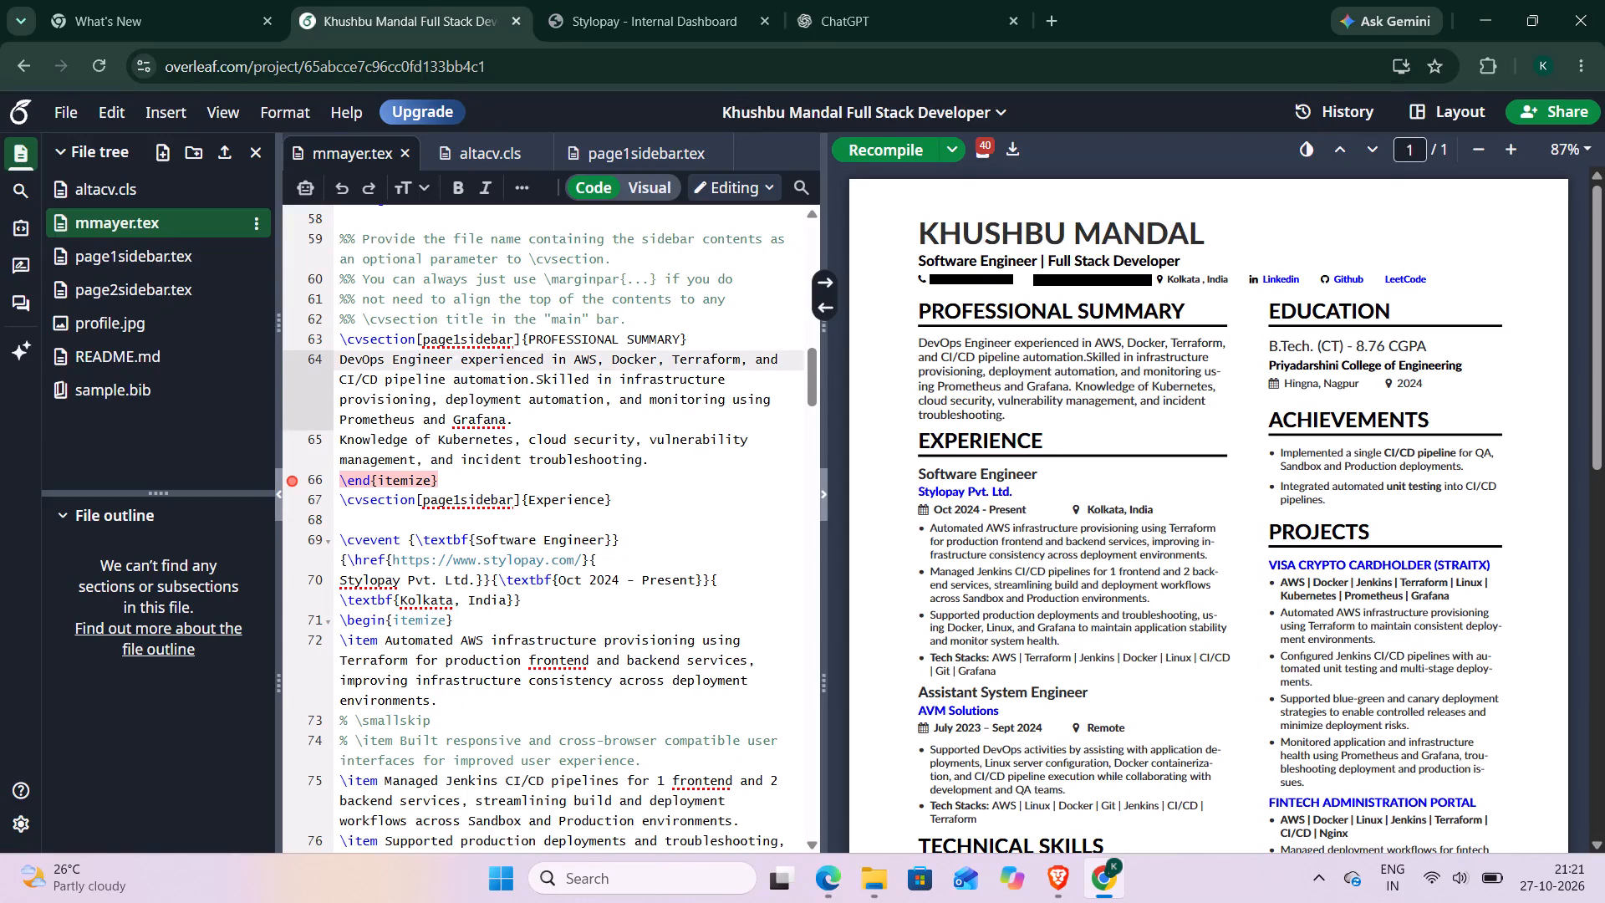
type("with")
key("space")
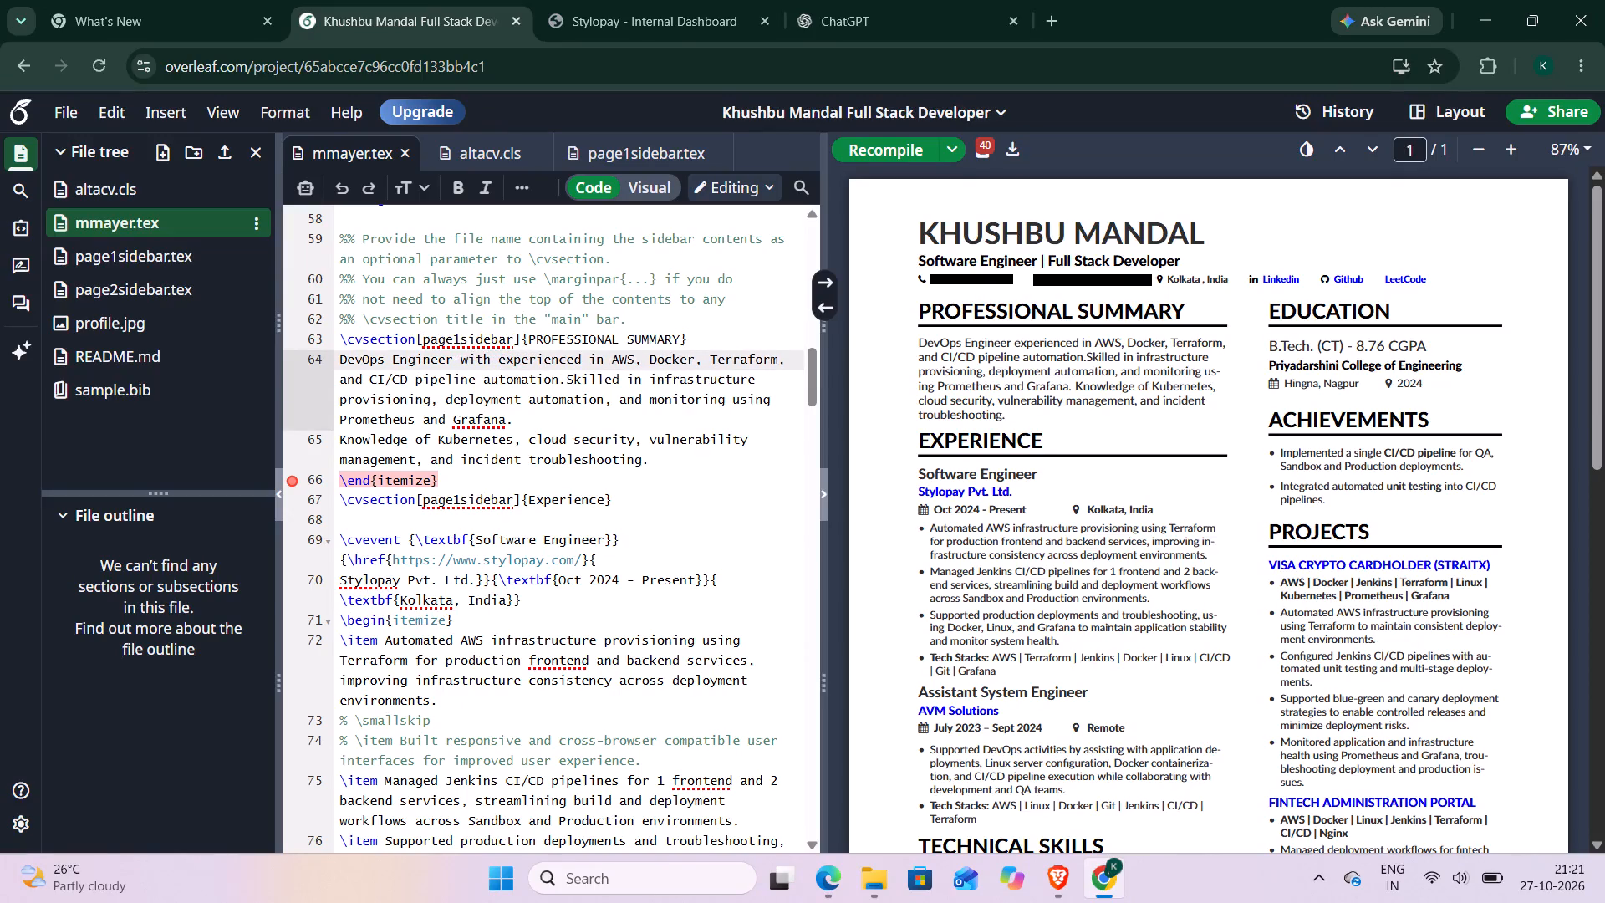
type("4")
key("space")
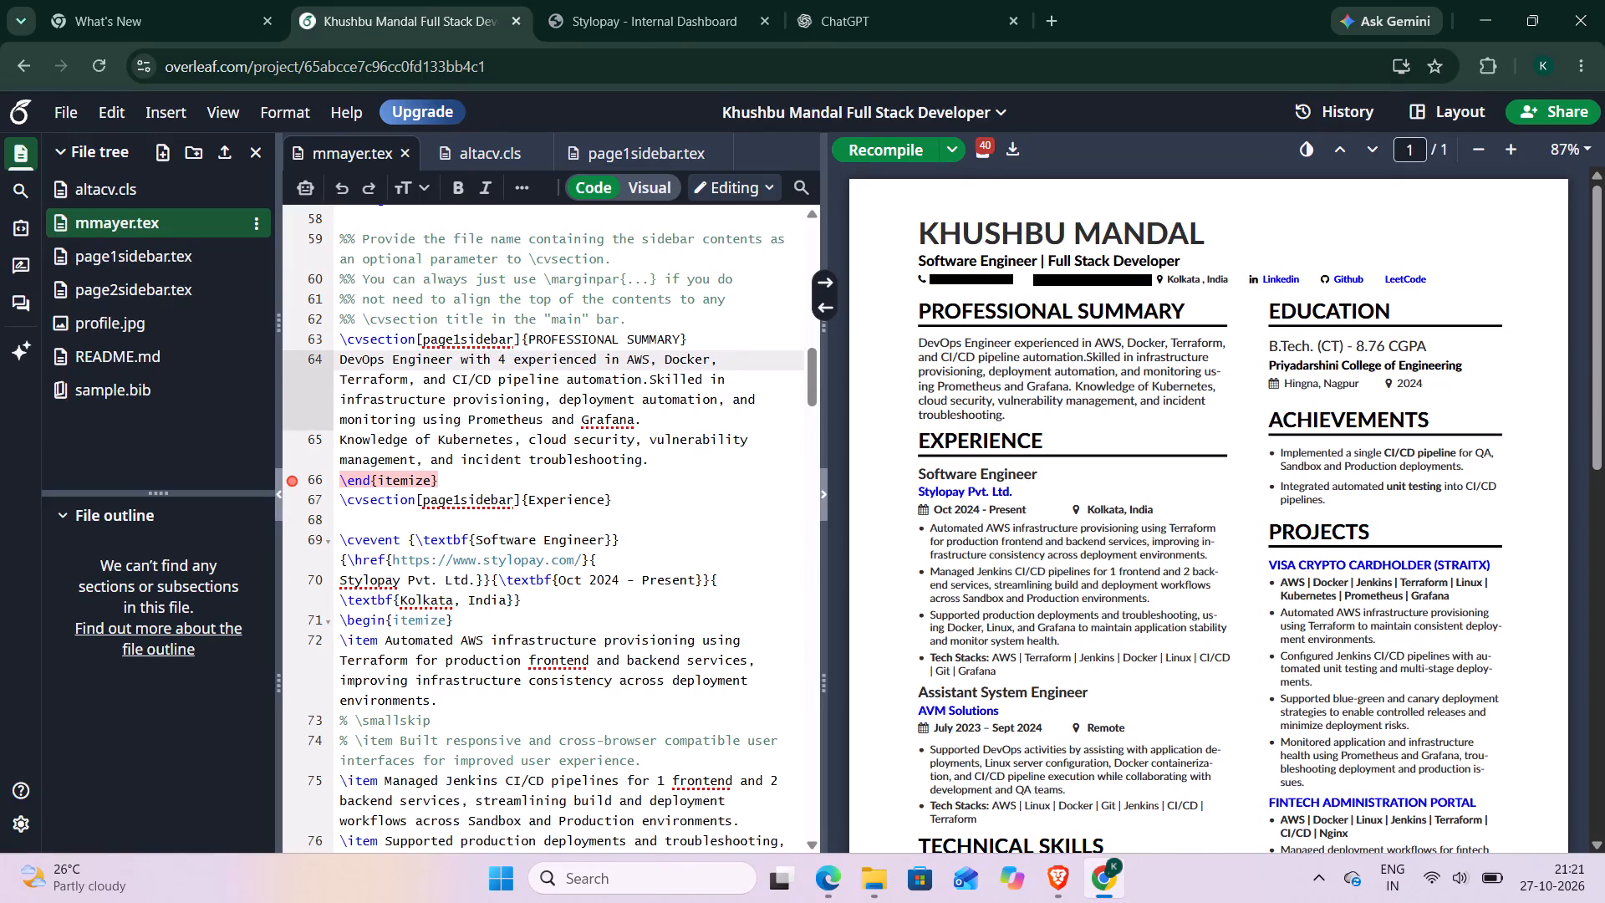
type("years")
key("space")
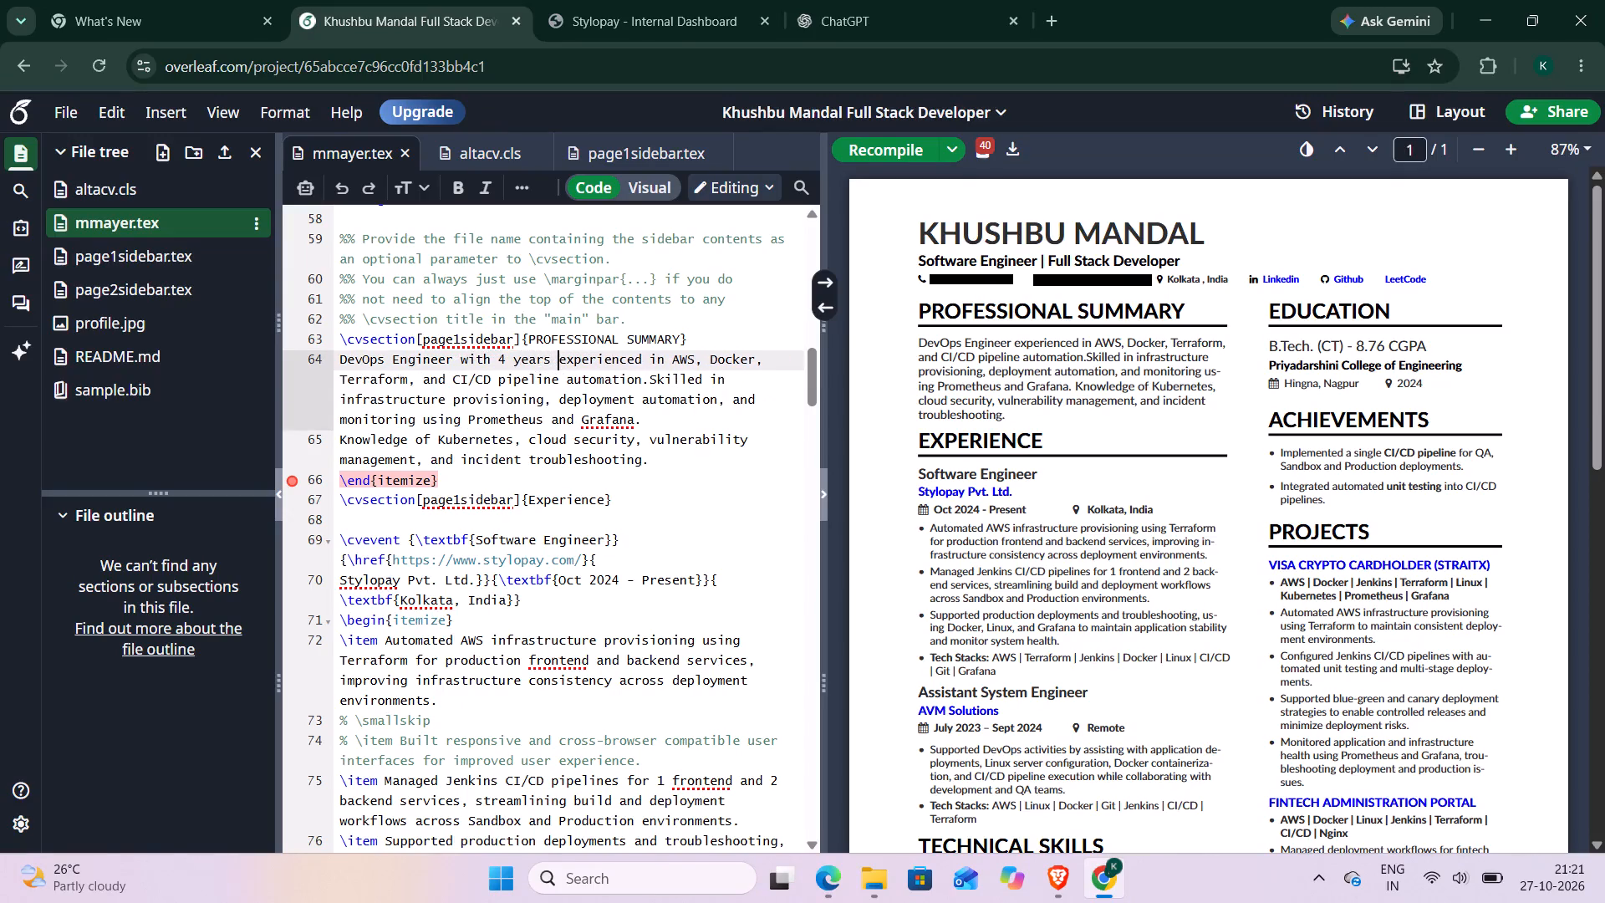
type("of")
key("space")
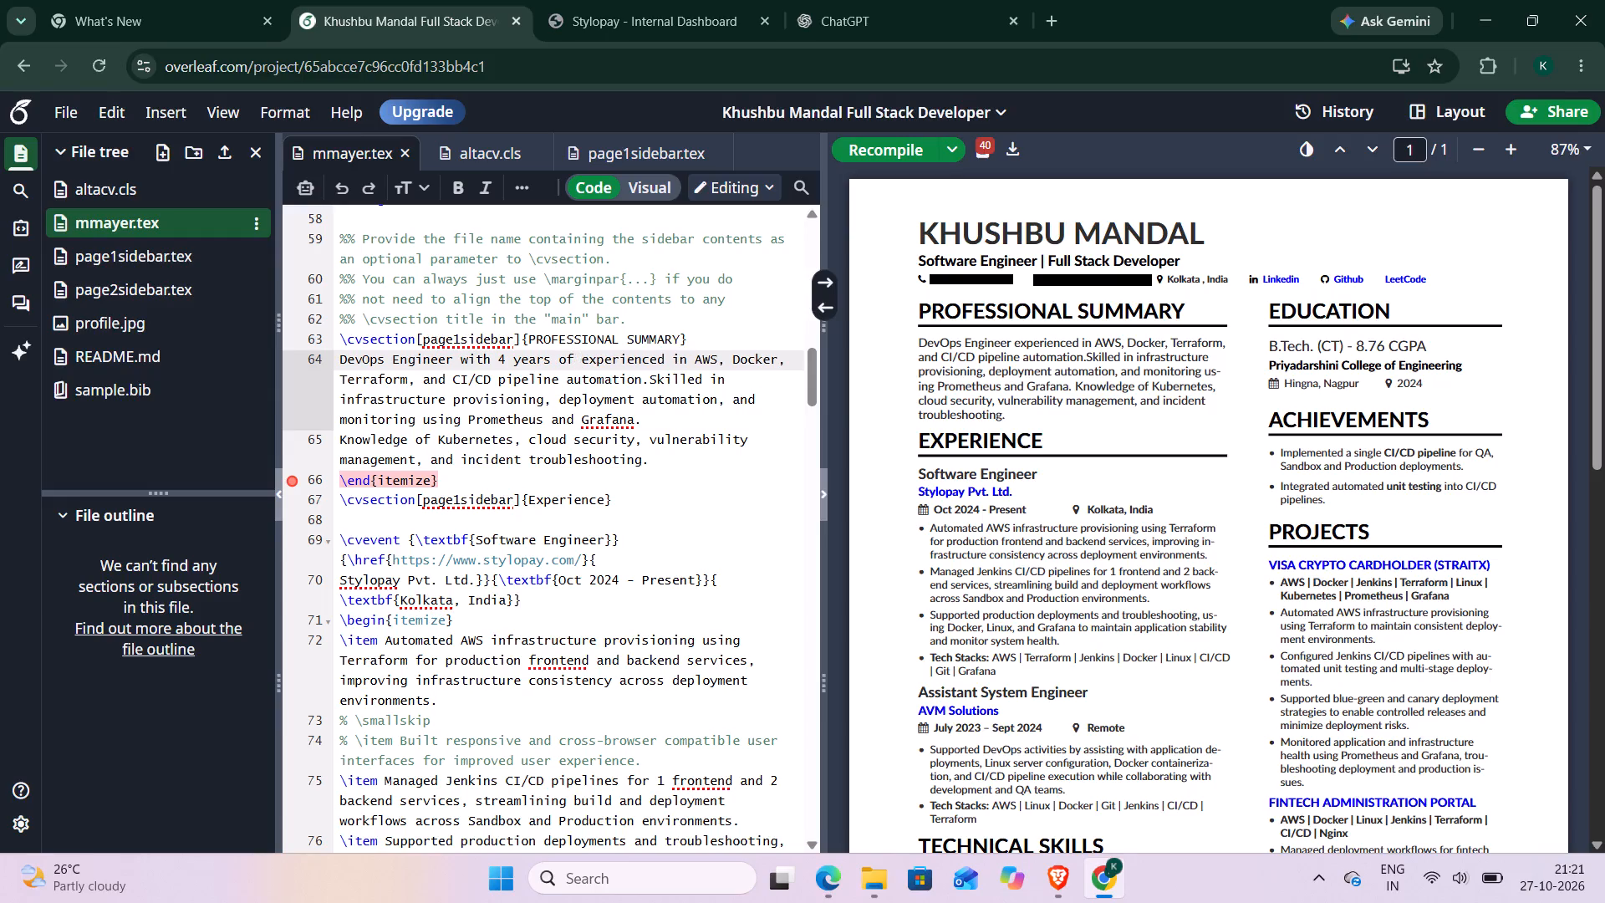
key("ctrl+s")
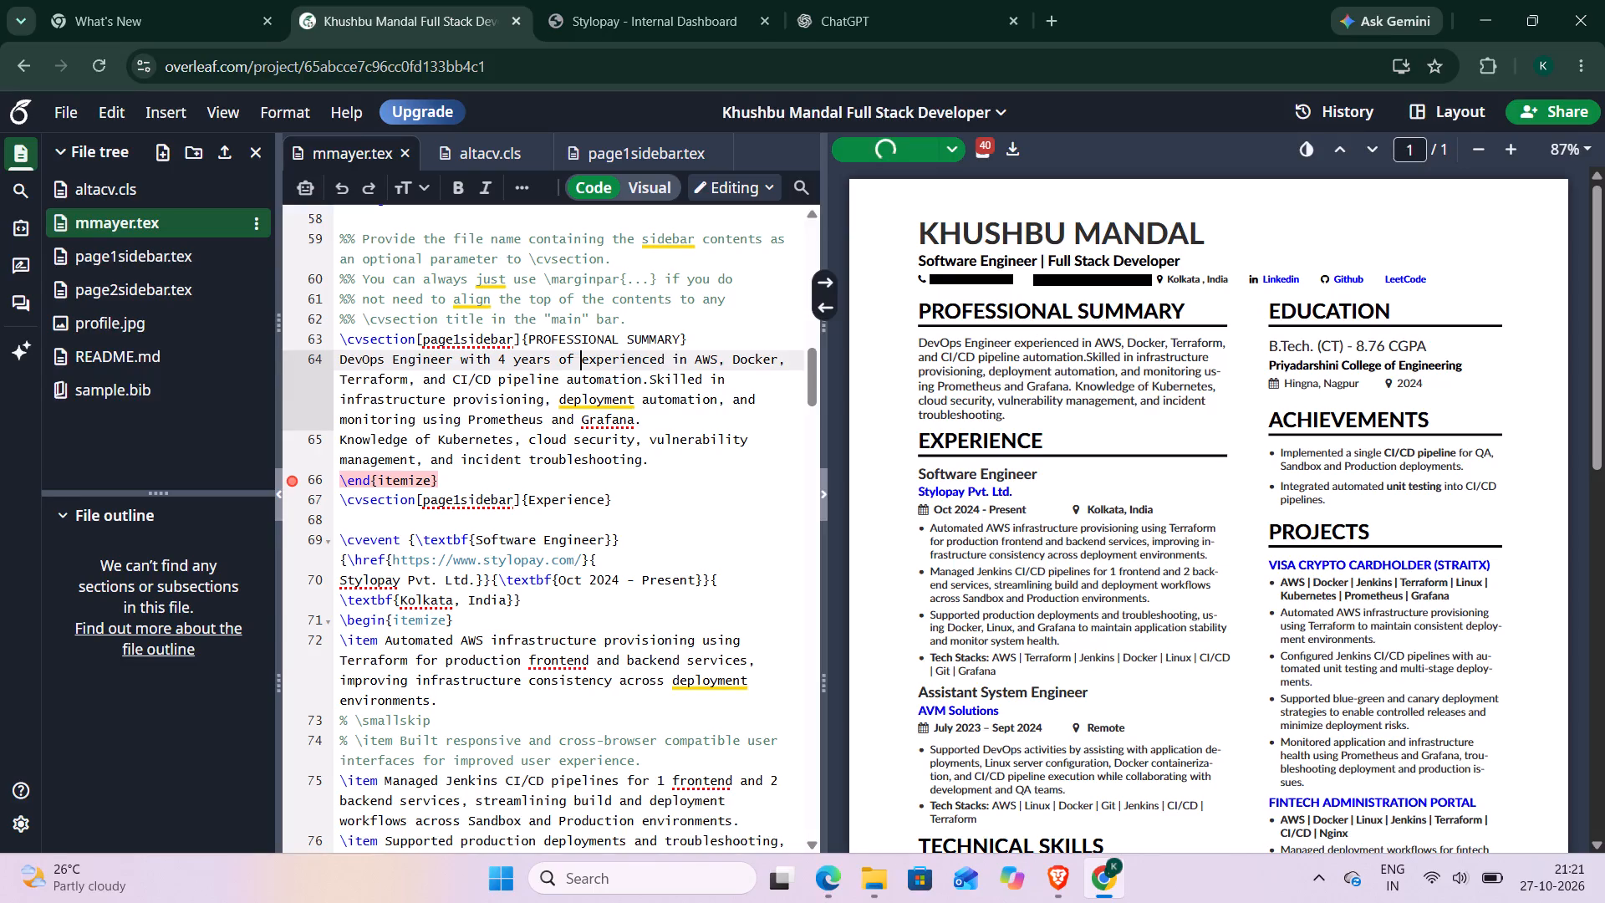
Examine the recompiled preview, checking the updated professional summary and the layout of the remaining resume sections.
scroll(1210, 775, "down", 3)
scroll(1210, 775, "up", 2)
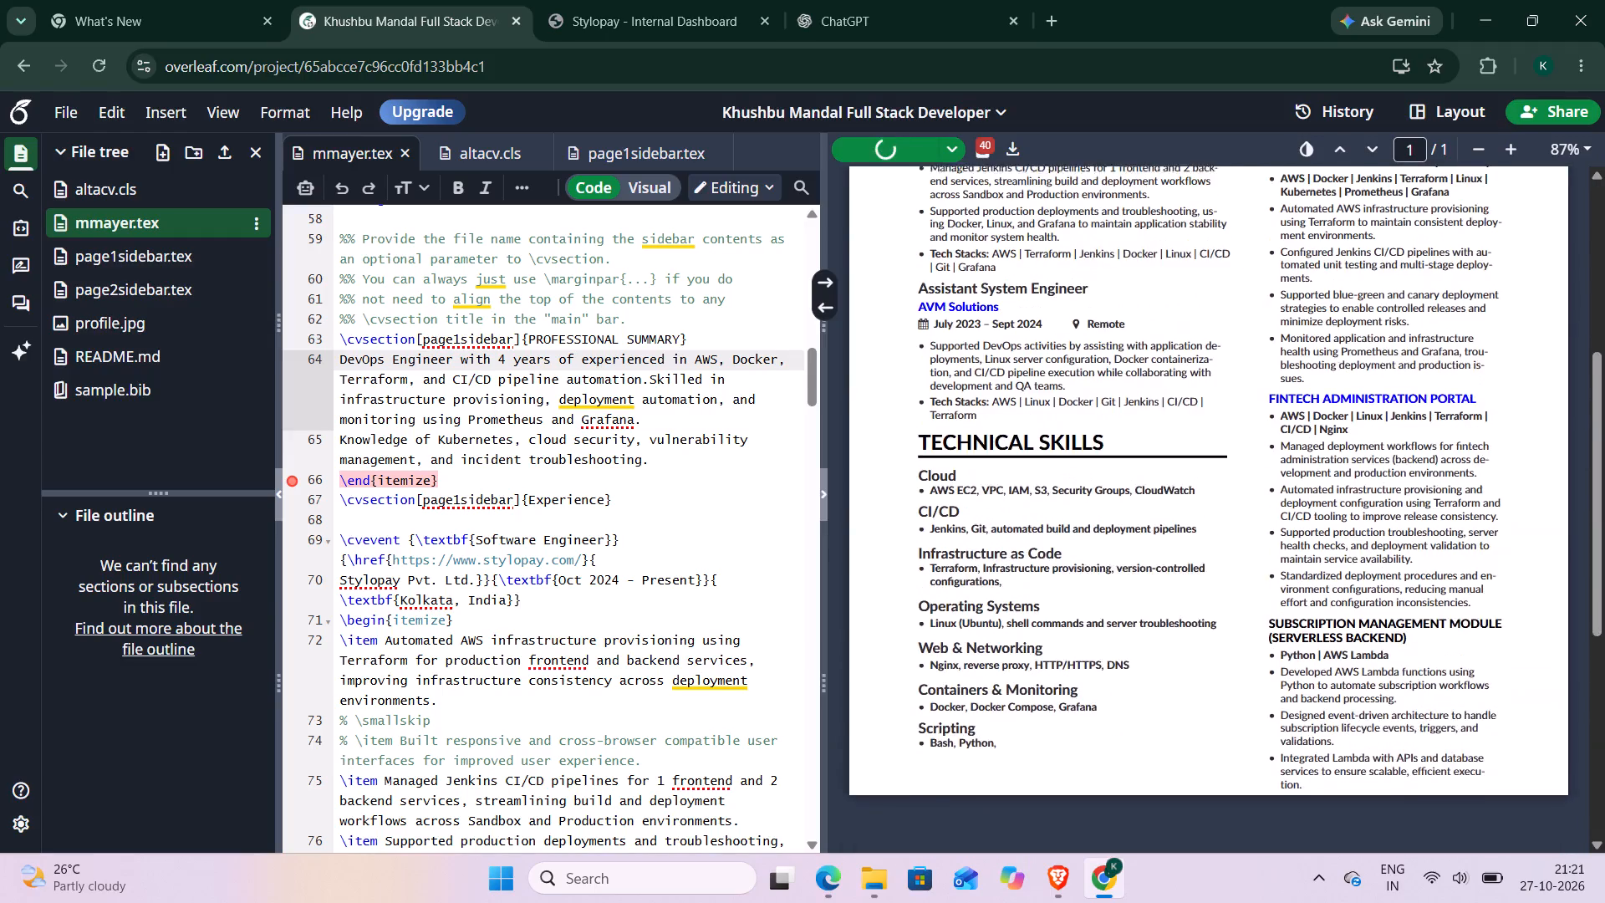
scroll(1210, 775, "up", 3)
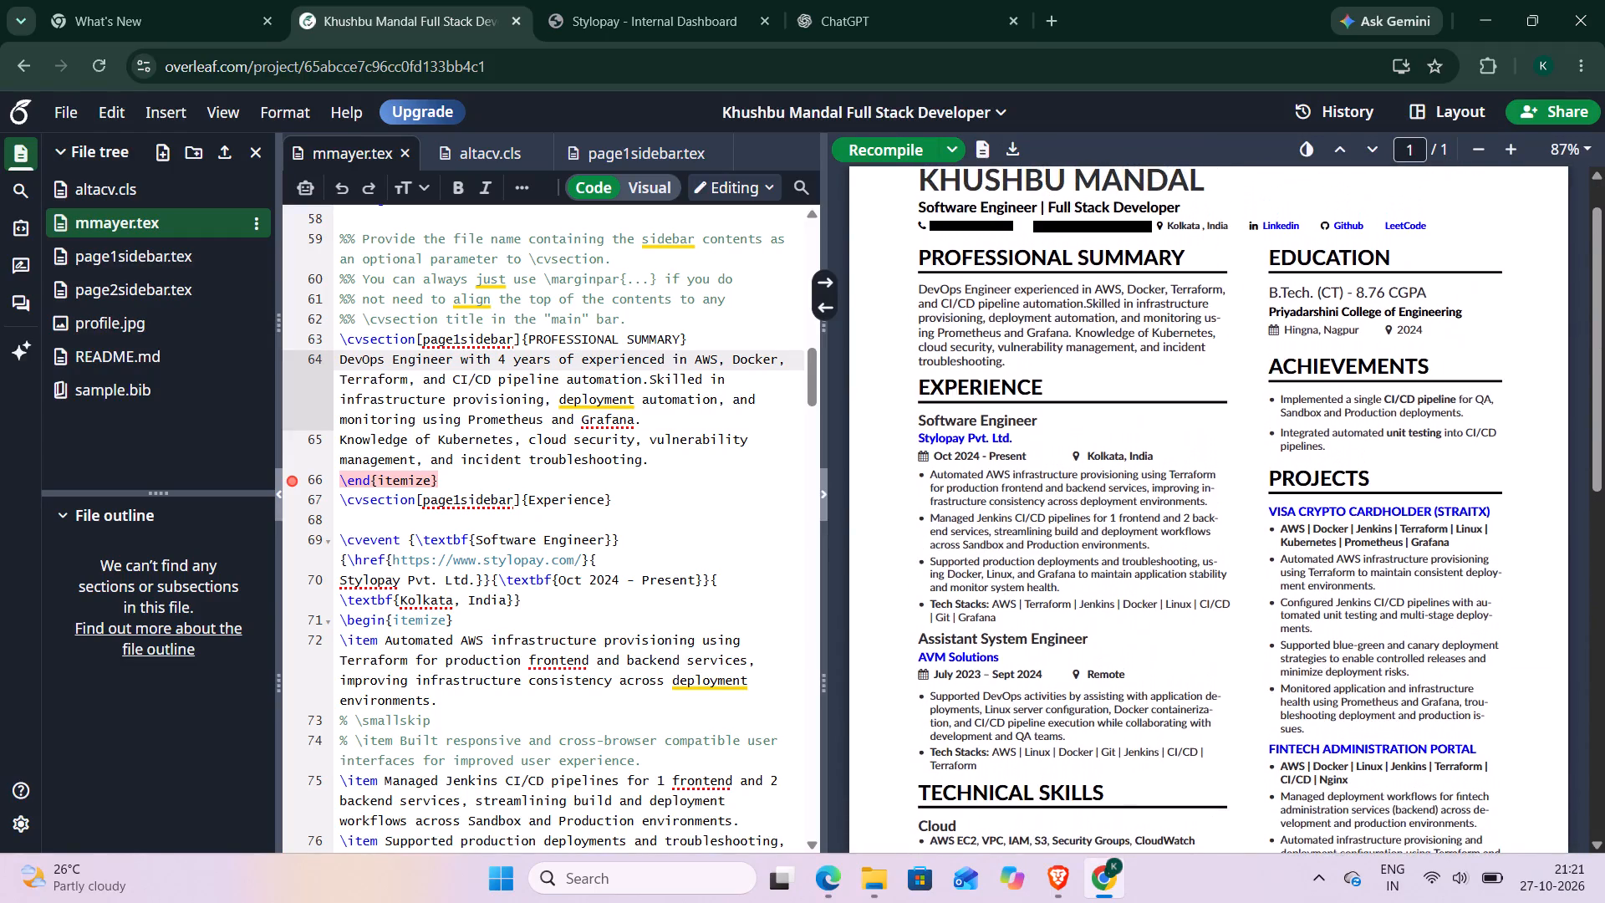
scroll(1210, 775, "up", 1)
scroll(1210, 775, "down", 2)
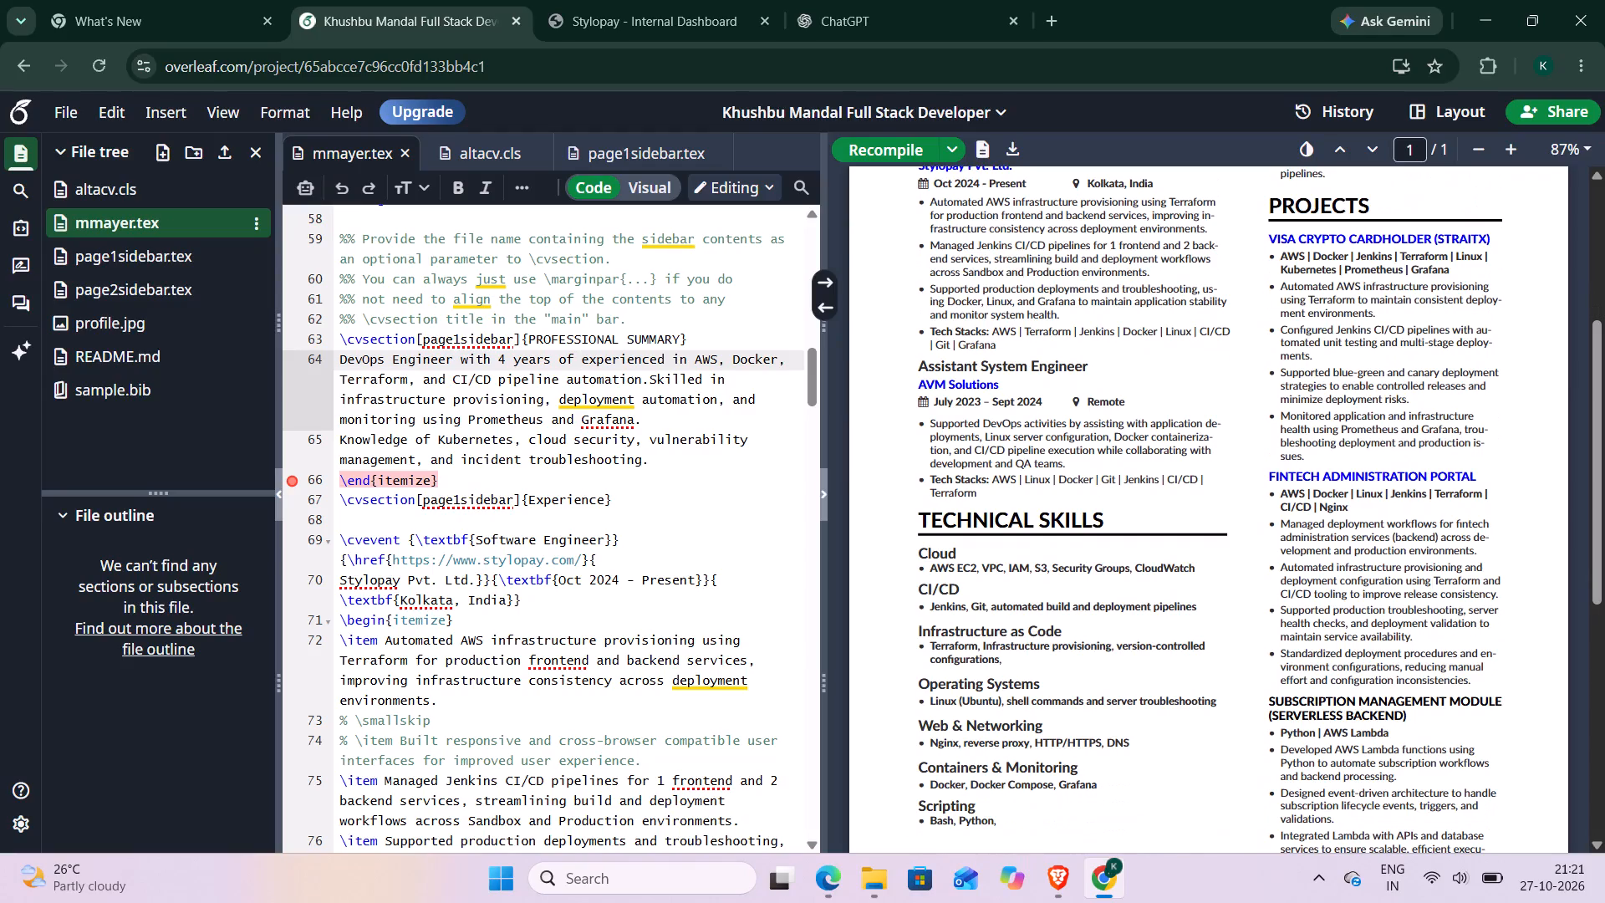
scroll(1199, 887, "down", 1)
scroll(1220, 746, "up", 5)
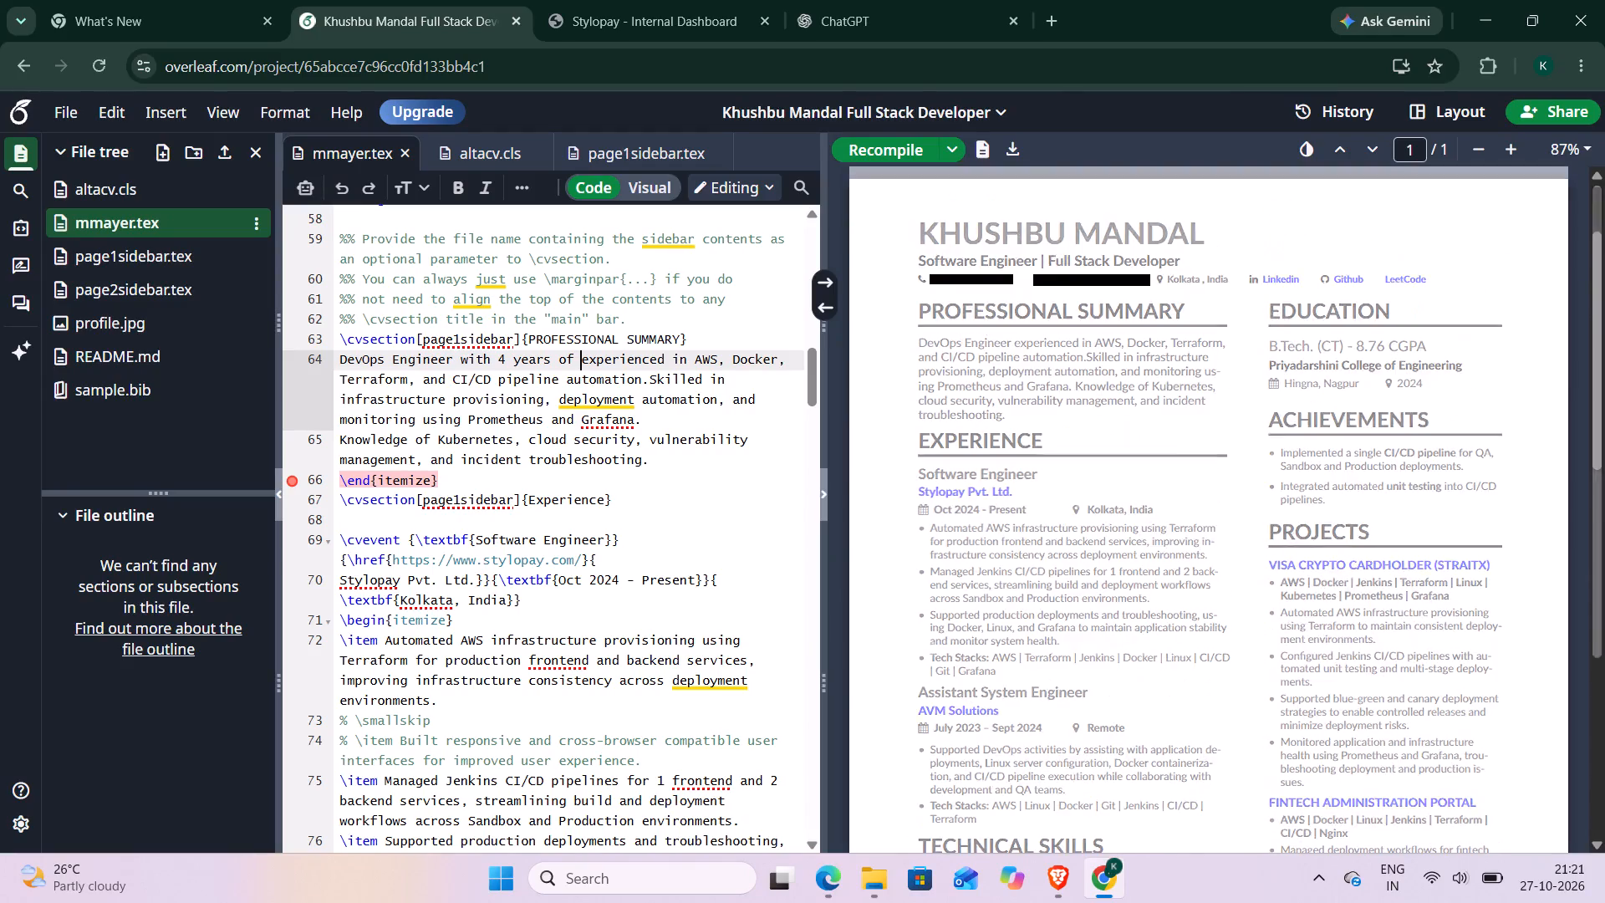
scroll(1220, 746, "down", 5)
scroll(1220, 746, "up", 5)
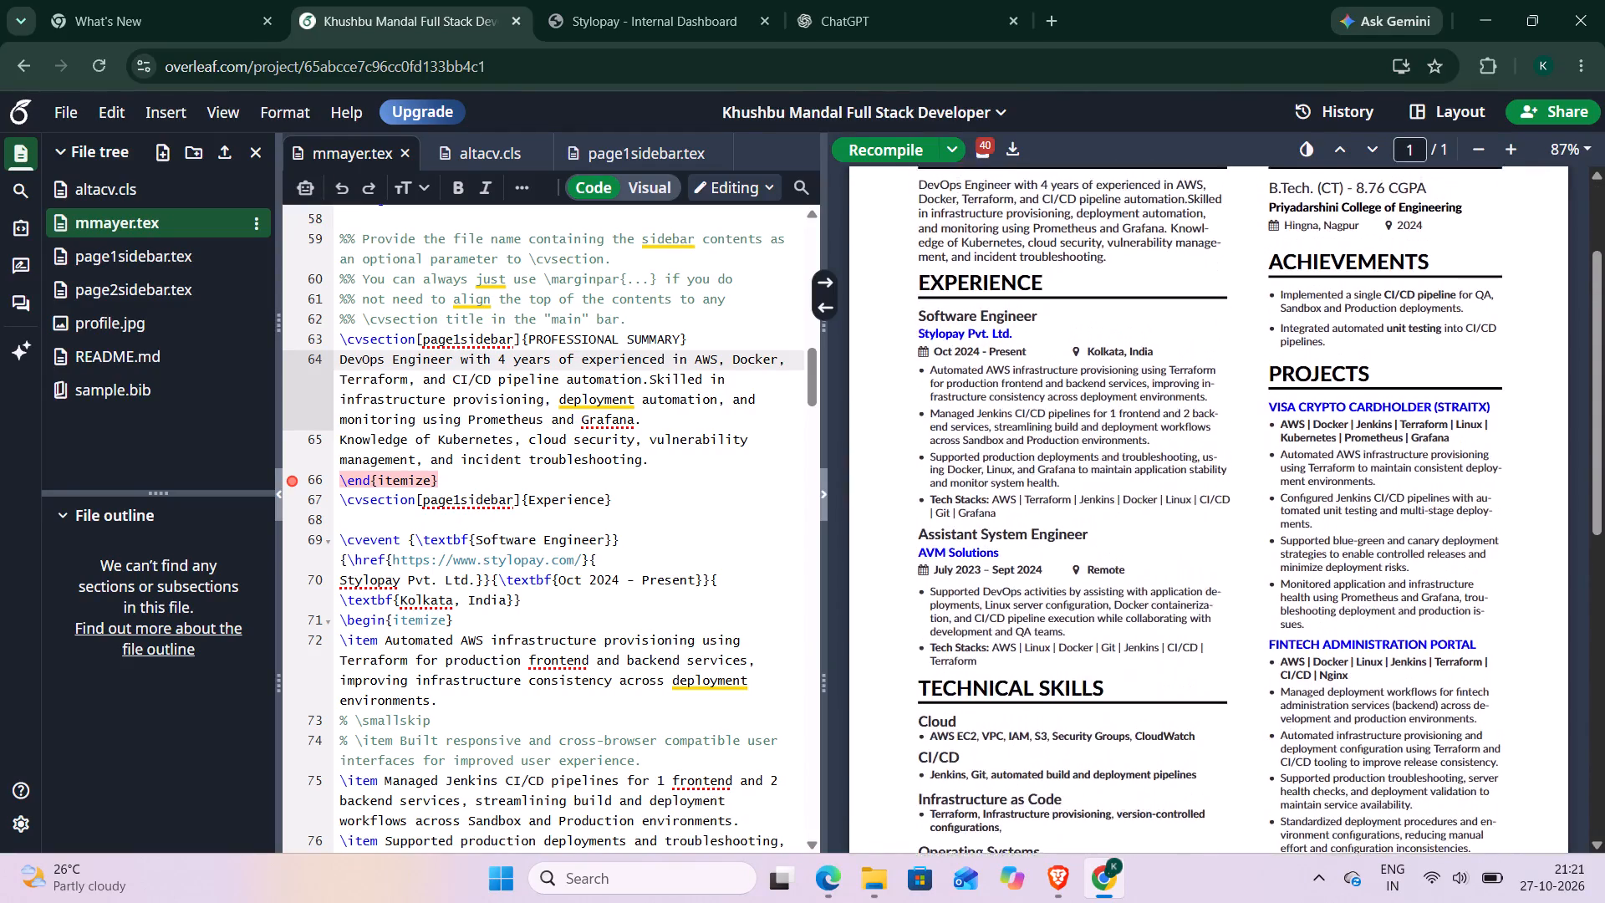
scroll(1220, 746, "up", 2)
scroll(1220, 746, "down", 3)
scroll(1220, 746, "up", 3)
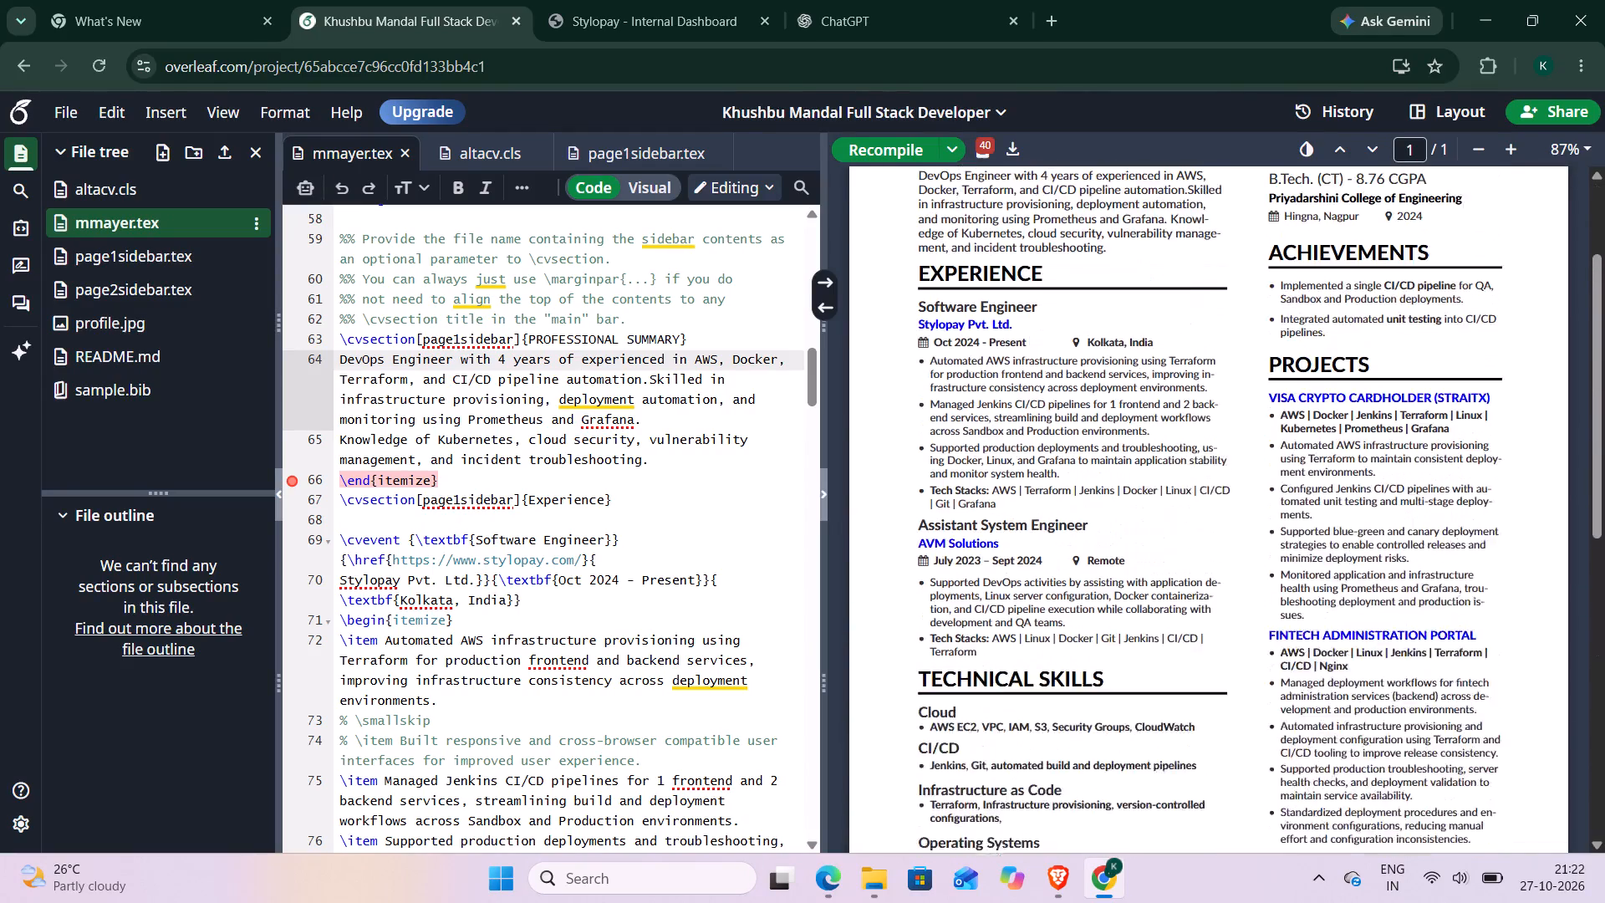
scroll(1220, 746, "up", 1)
scroll(1220, 746, "down", 2)
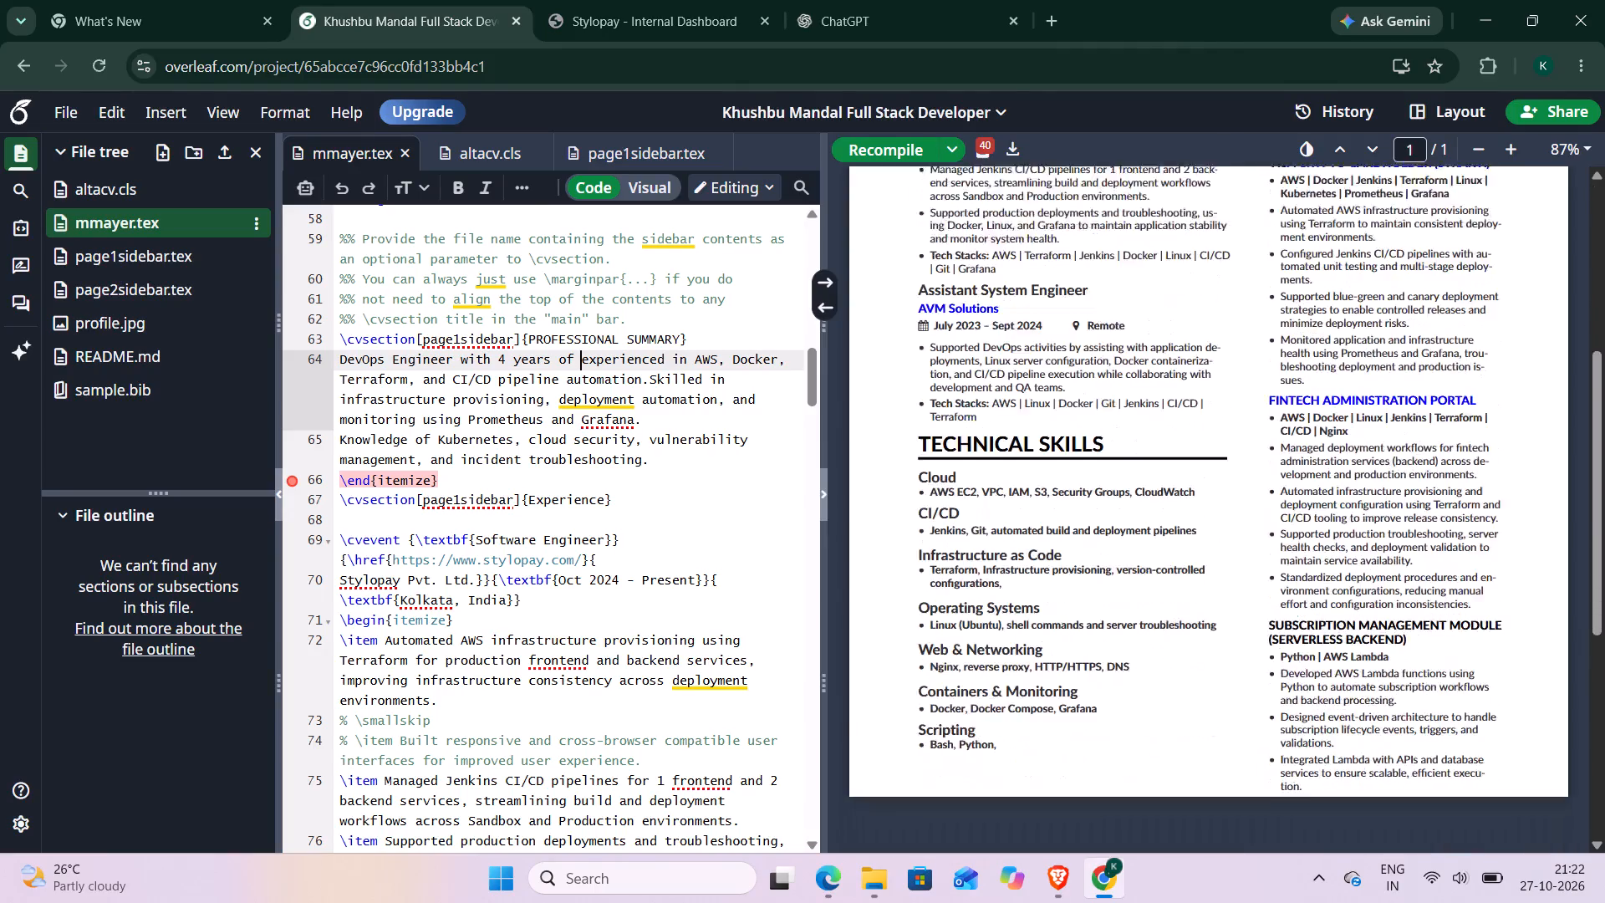
scroll(1220, 746, "down", 1)
scroll(1220, 746, "up", 4)
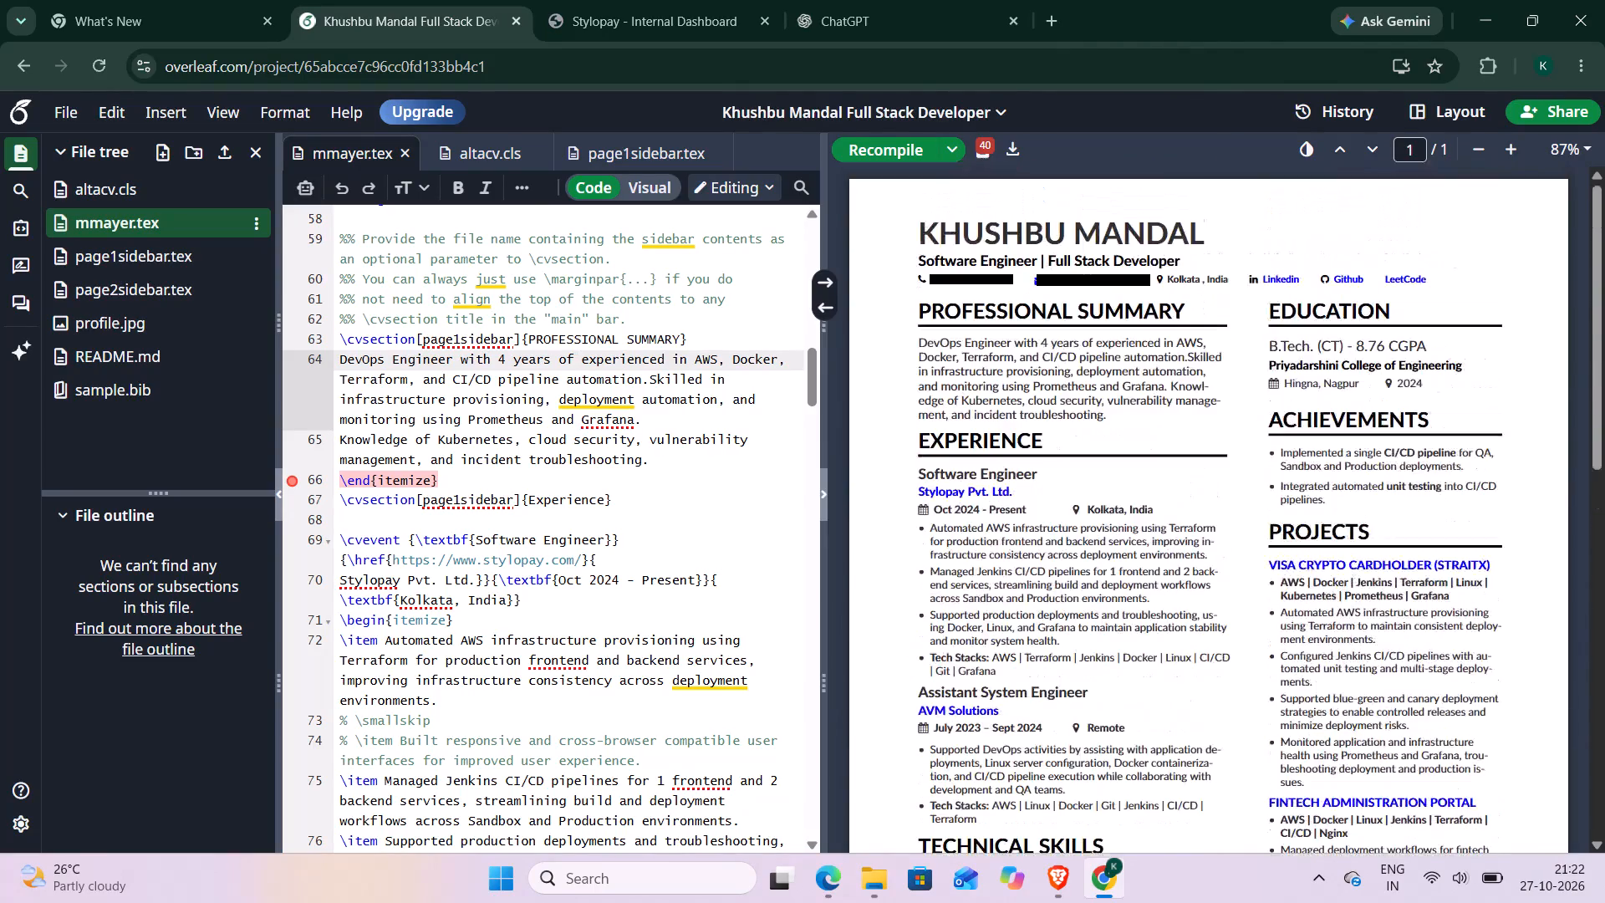
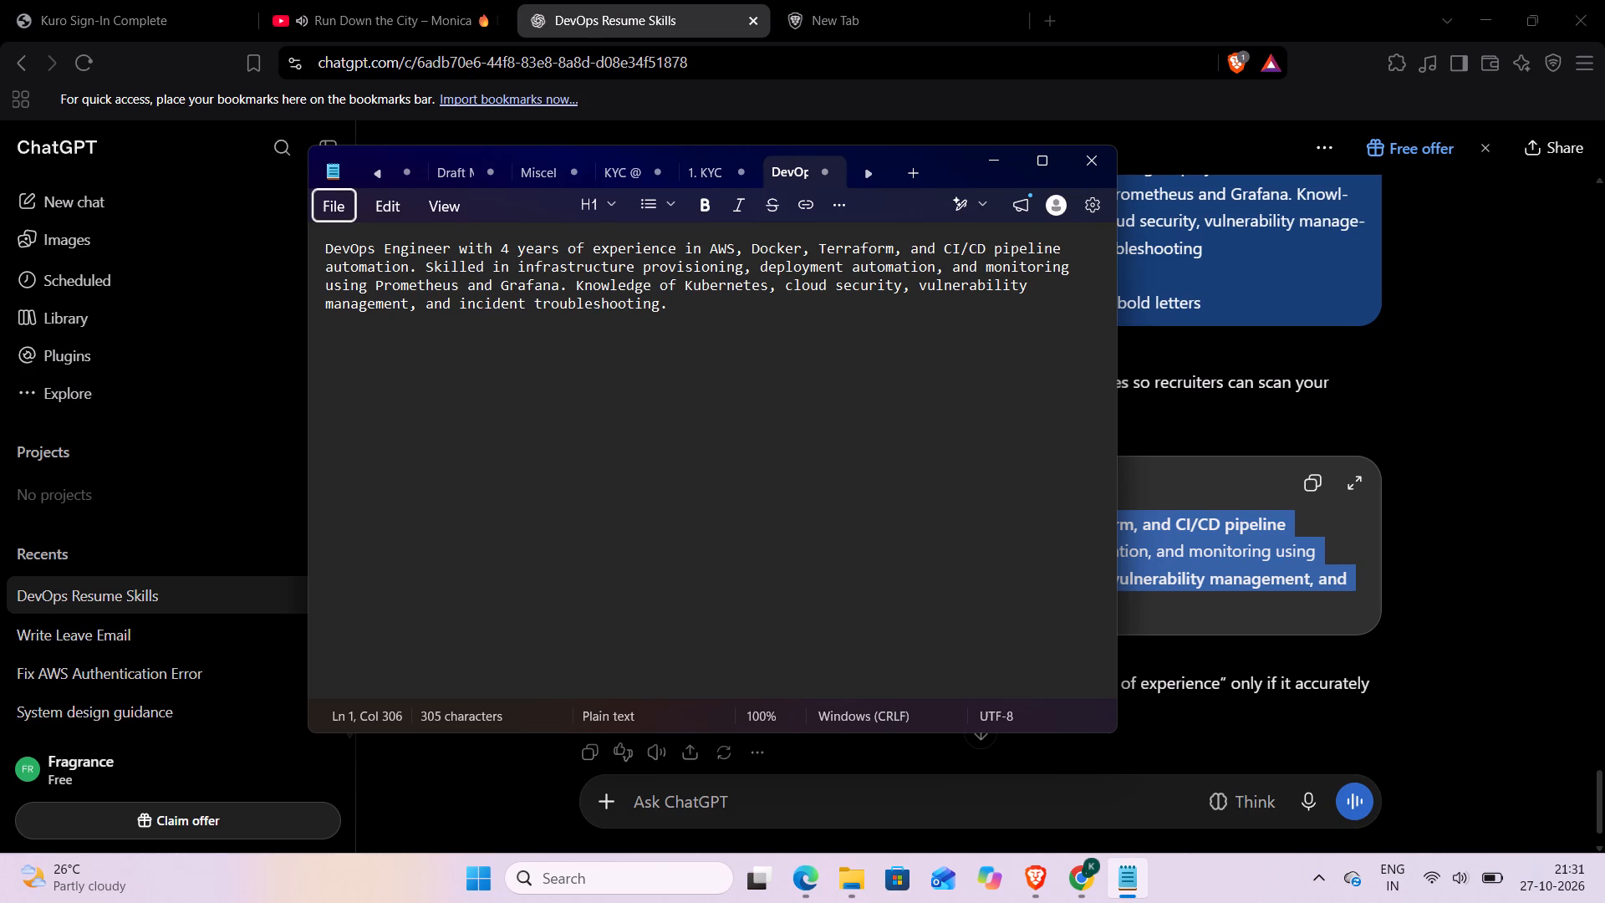
left_click(983, 385)
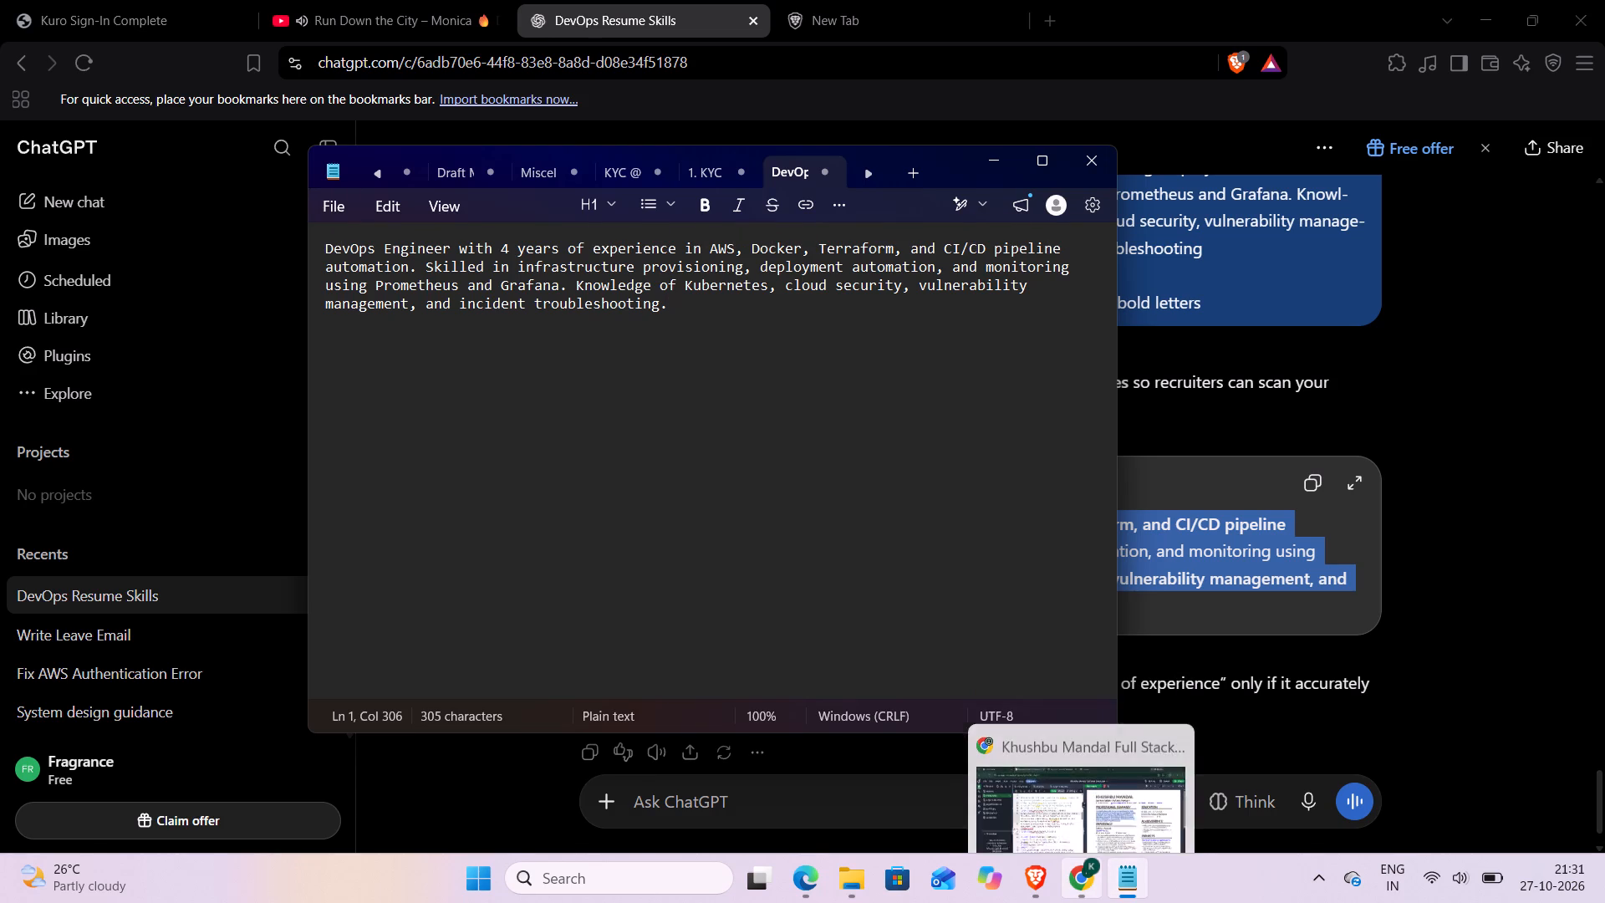
left_click(1104, 811)
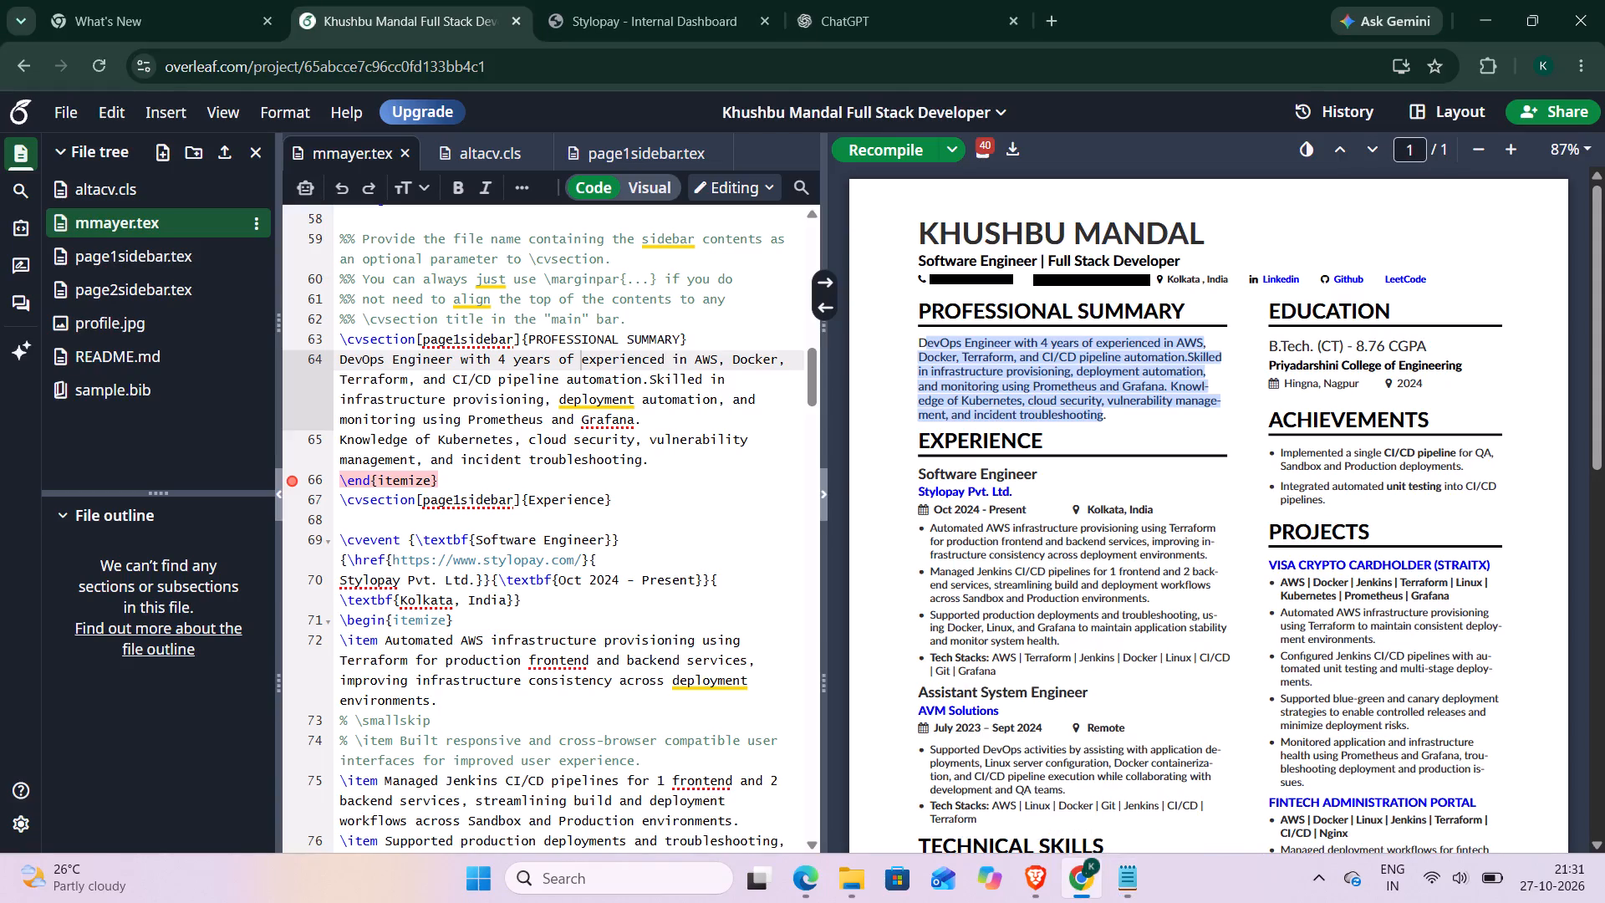
left_click(1098, 409)
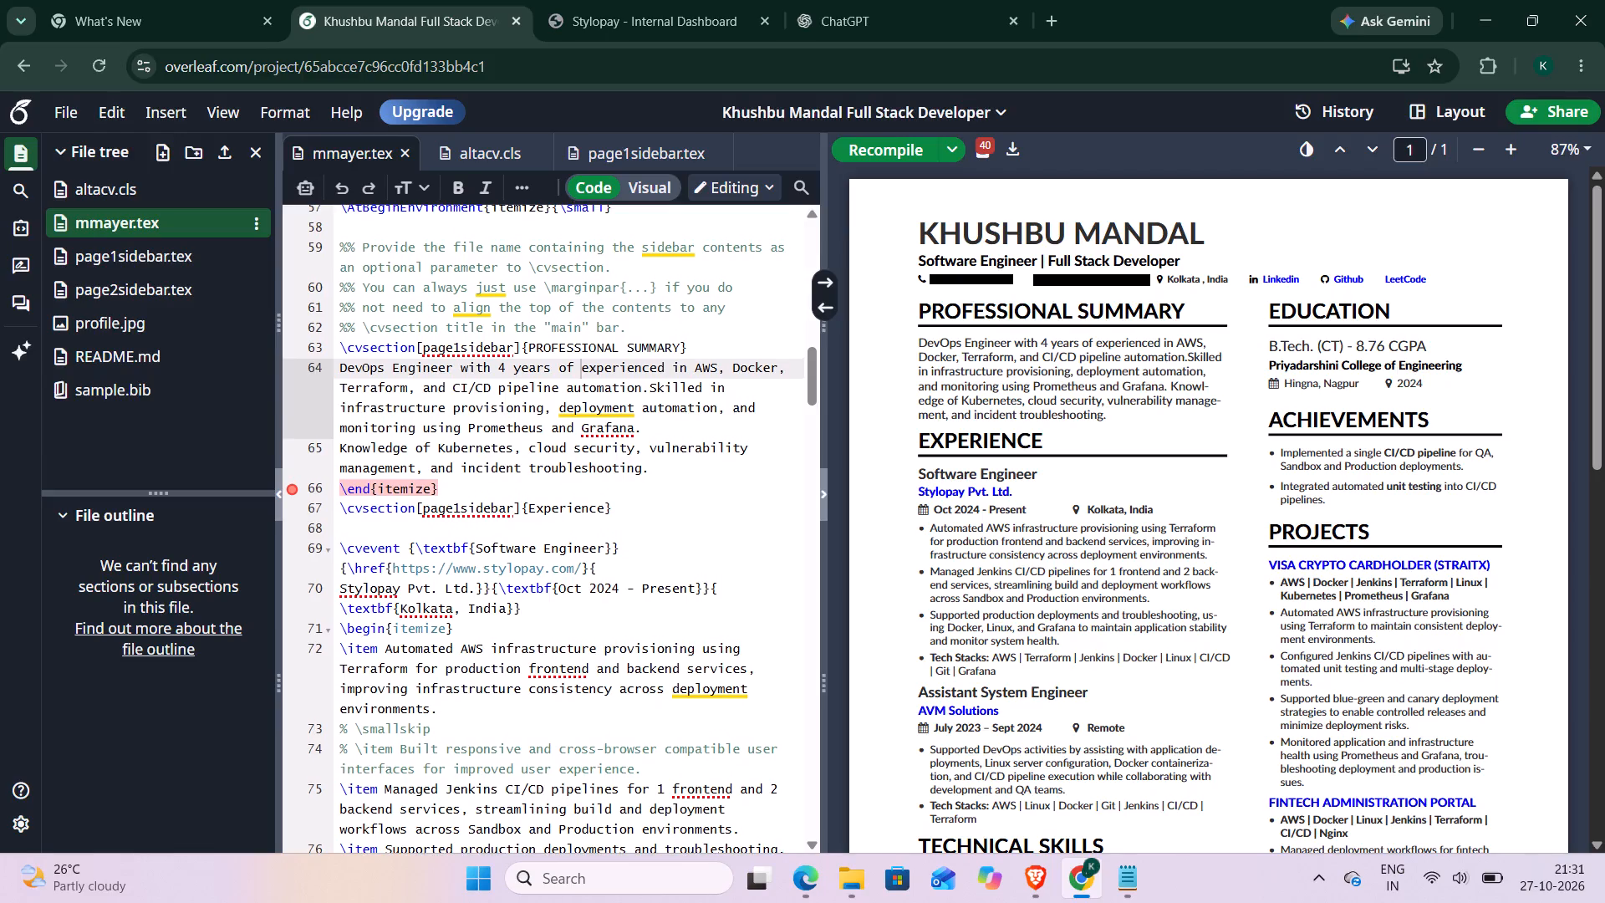
scroll(485, 721, "down", 1)
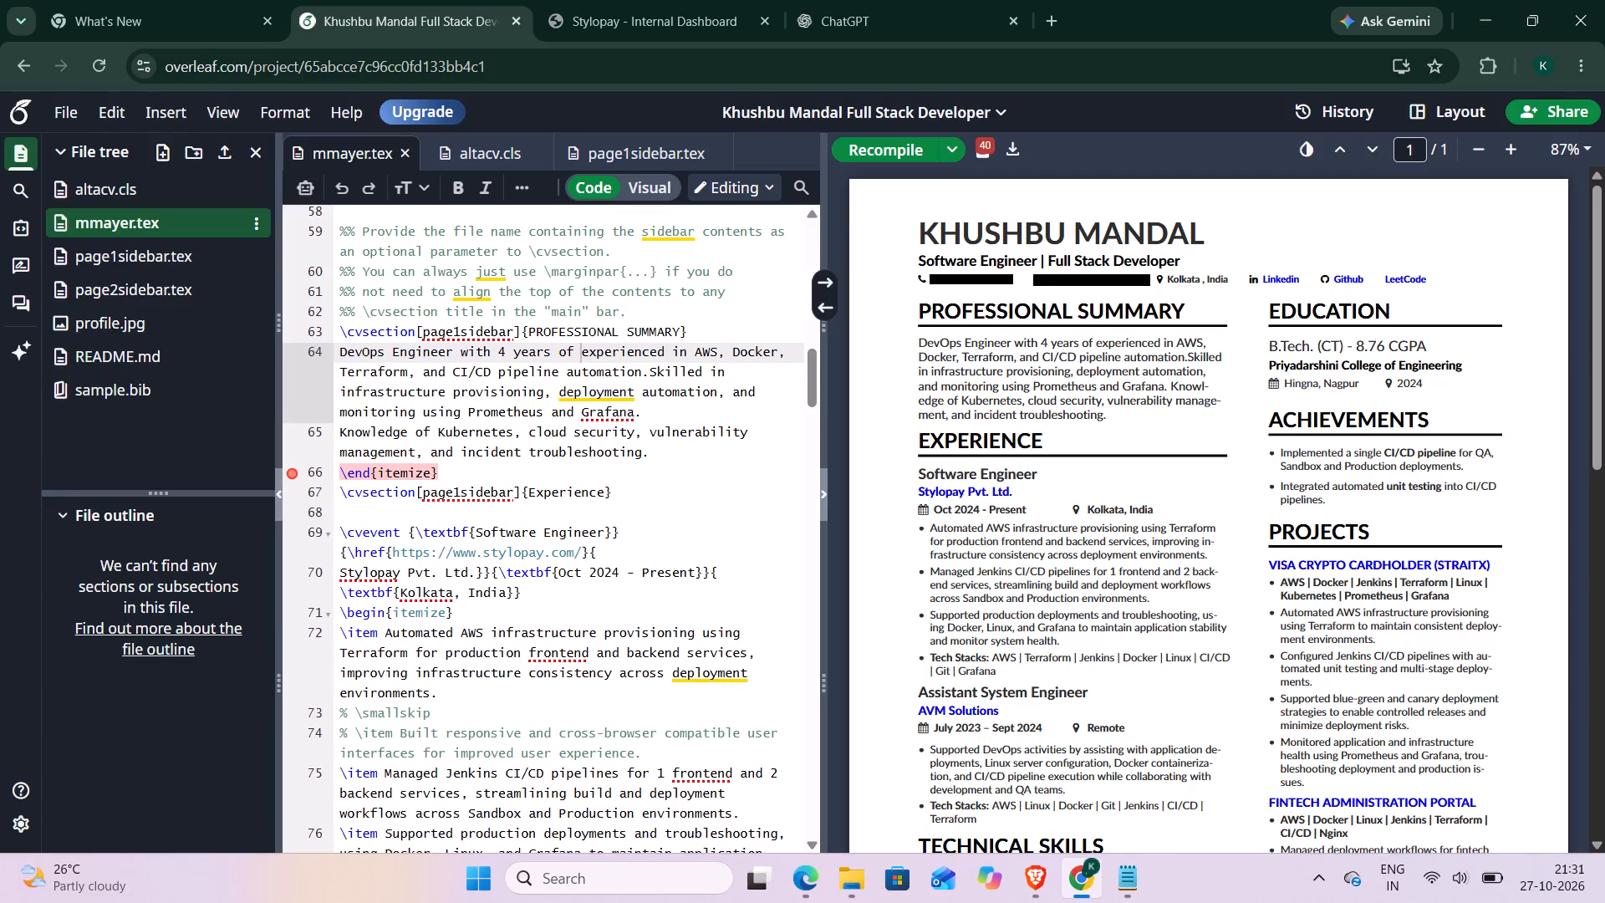
scroll(485, 721, "down", 2)
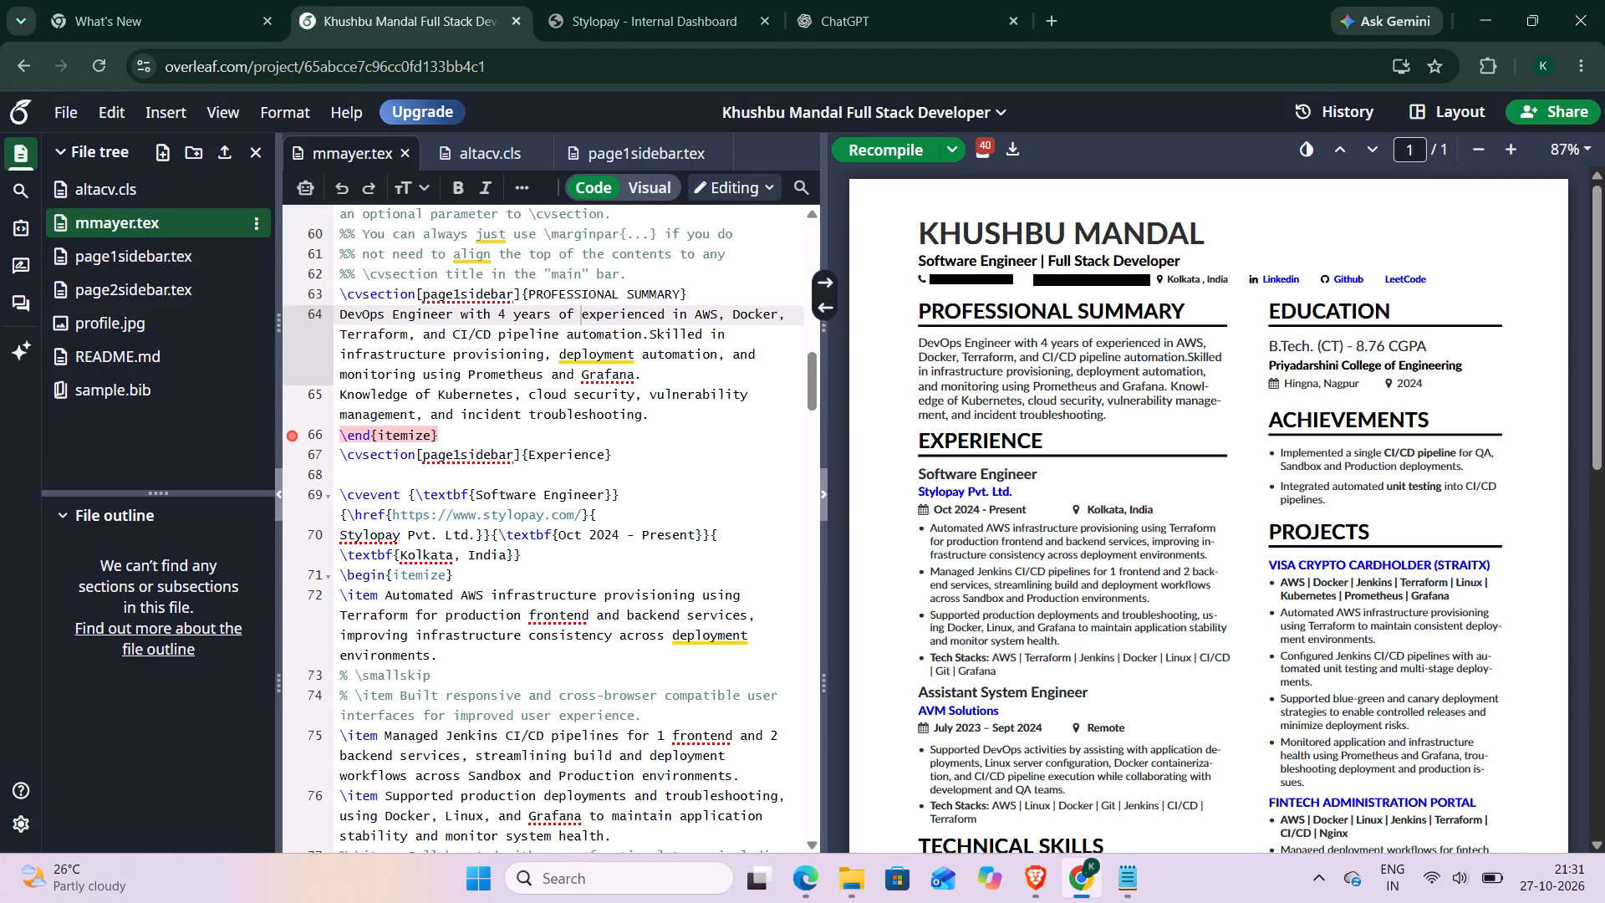
scroll(485, 721, "right", 3)
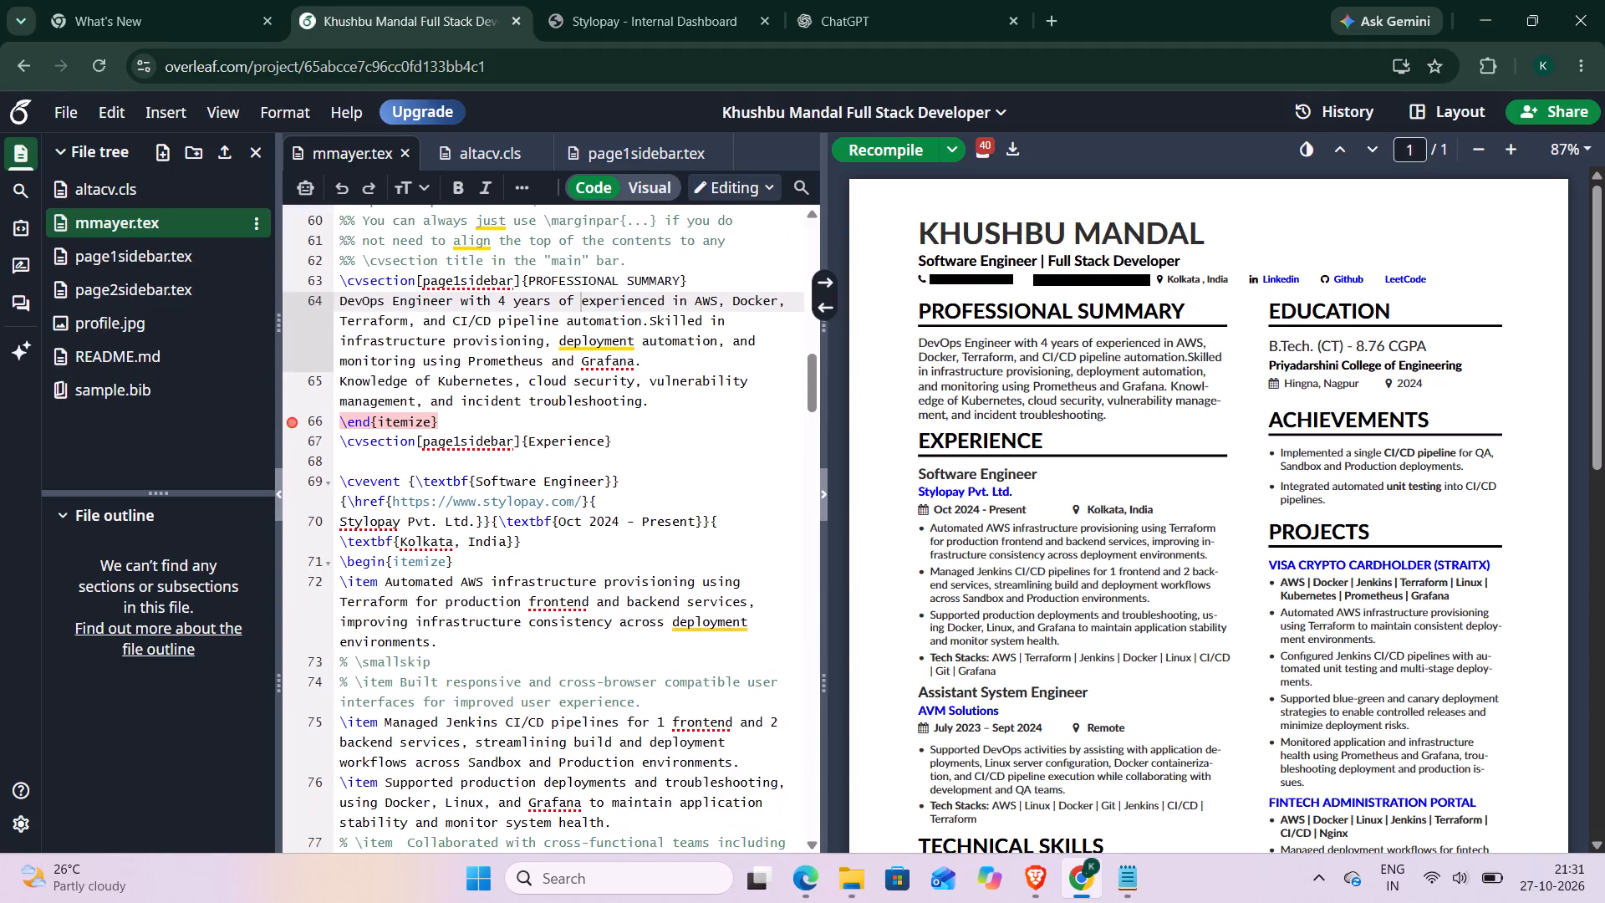
scroll(485, 721, "right", 5)
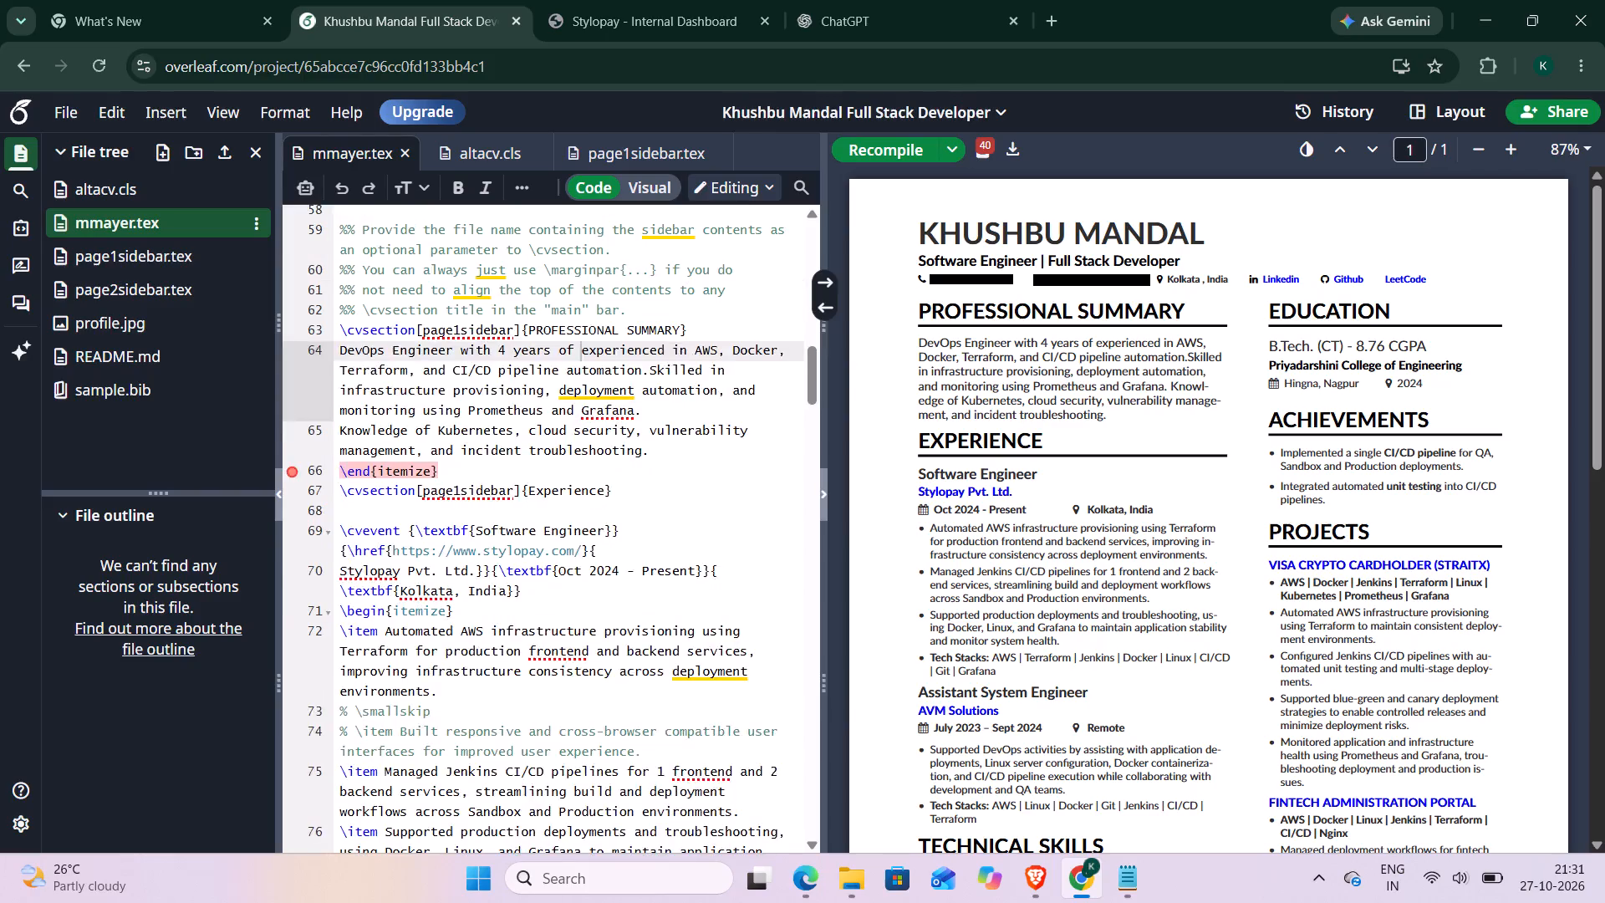
scroll(485, 721, "up", 1)
scroll(485, 721, "down", 1)
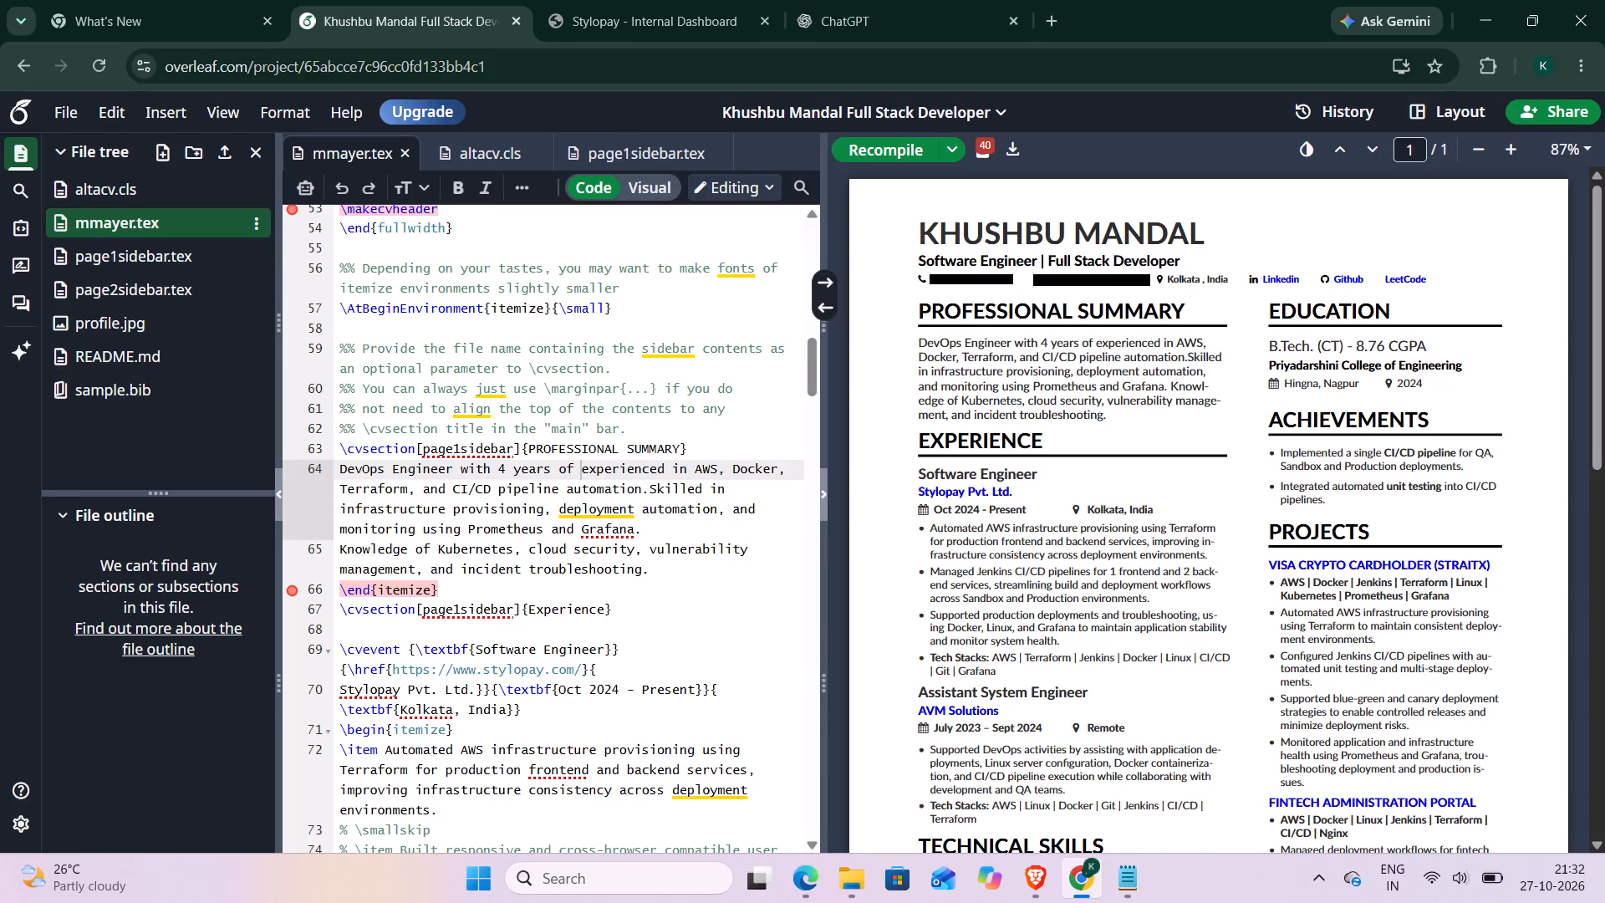
key("backslash")
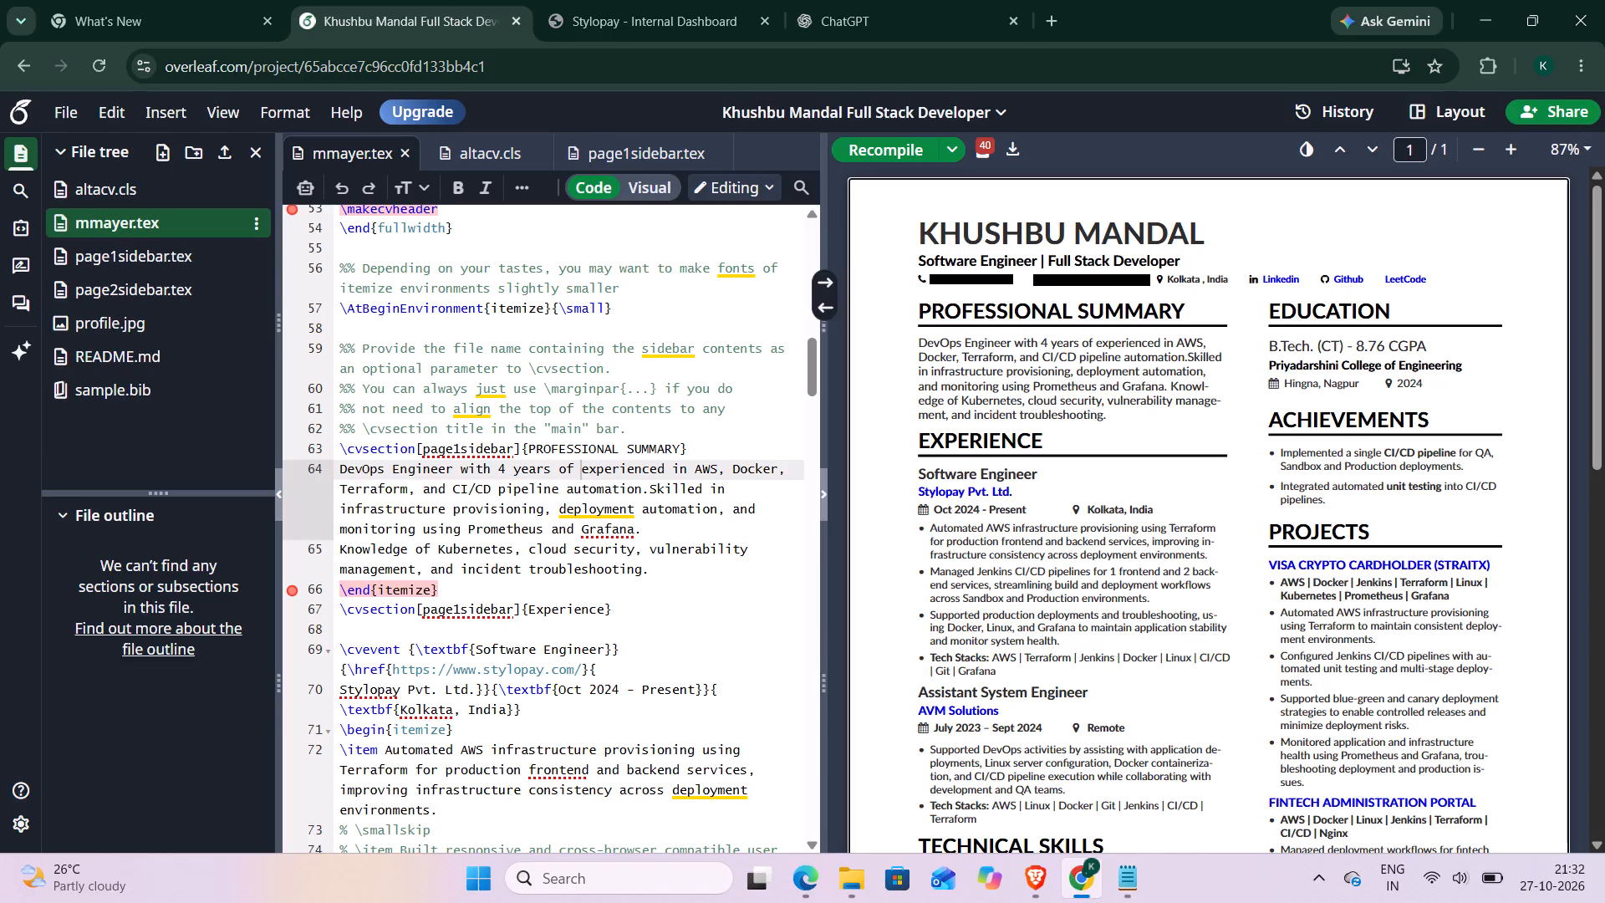
key("backslash")
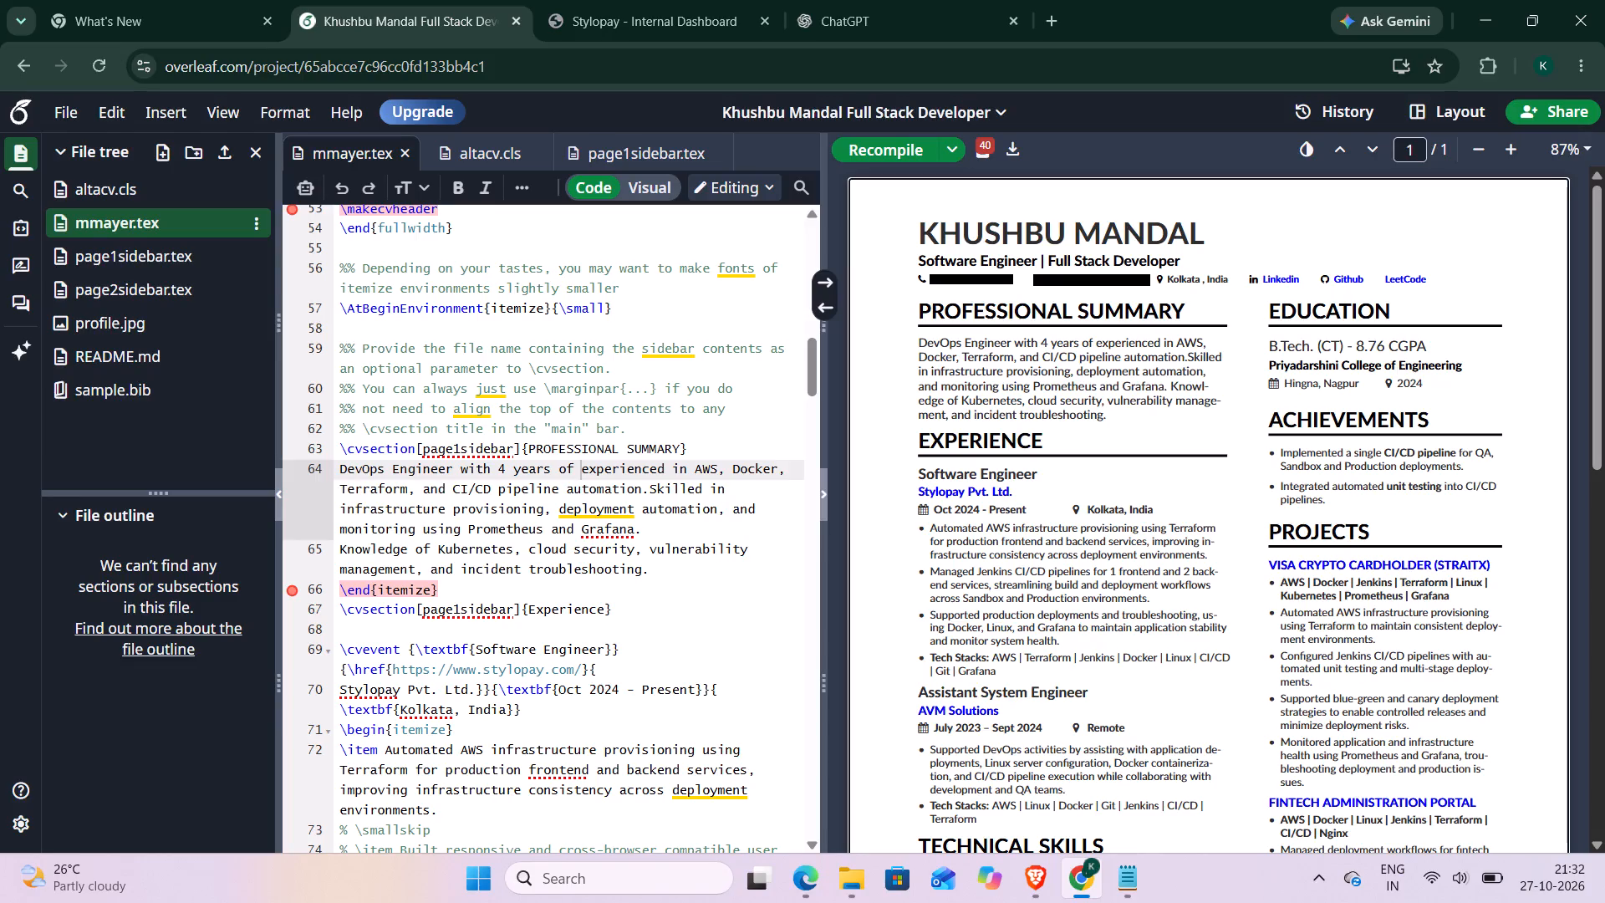
left_click(339, 469)
key("backslash")
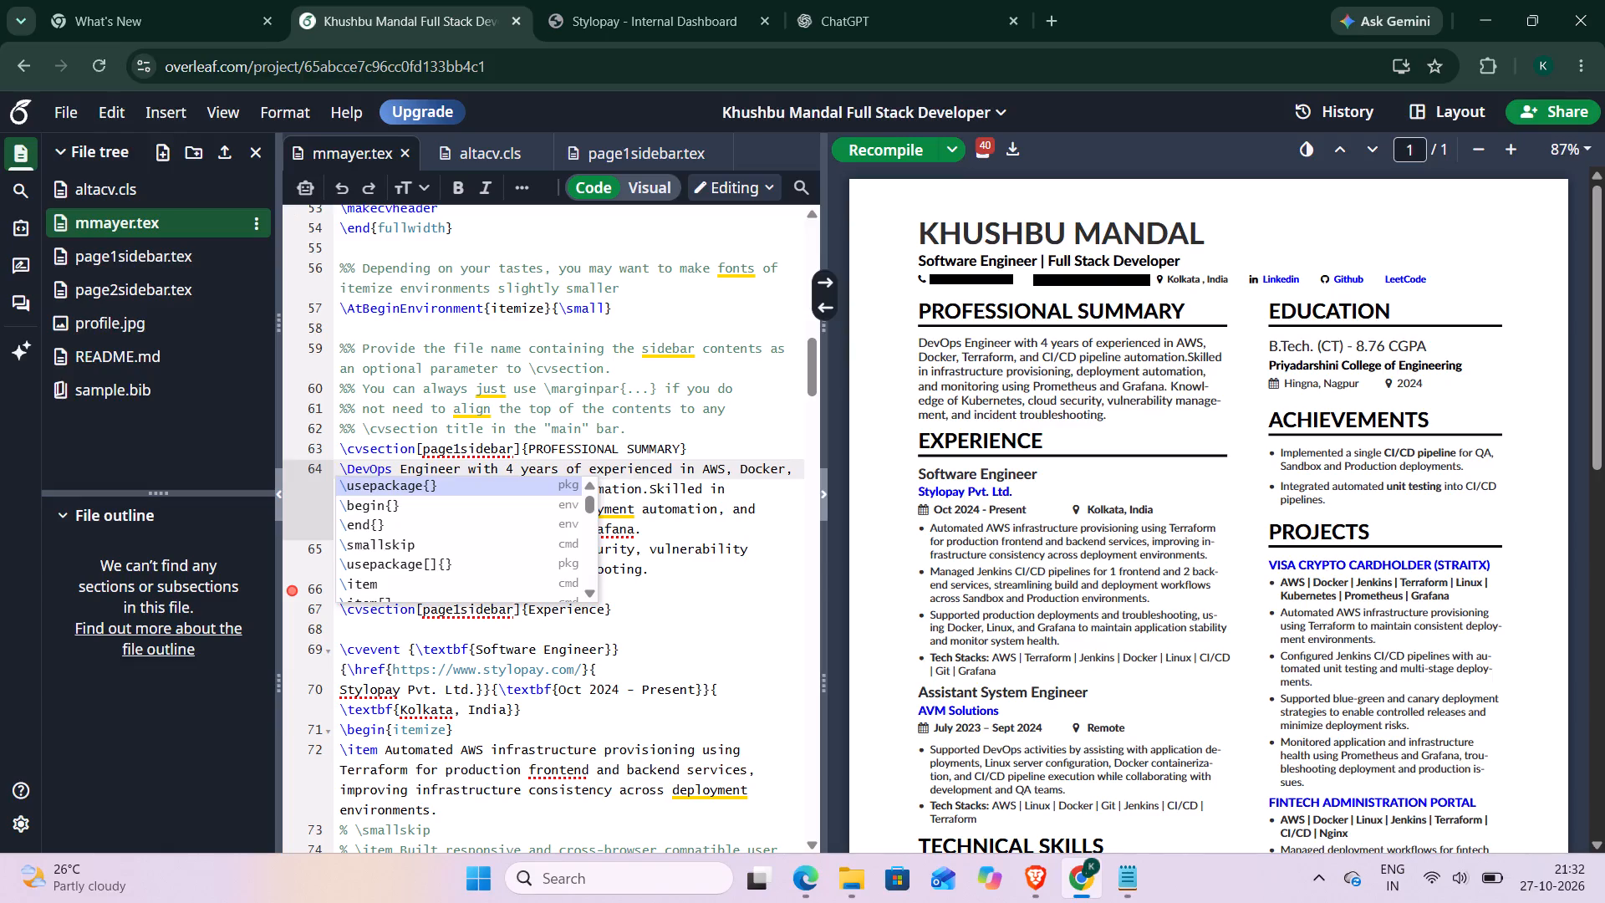
type("item")
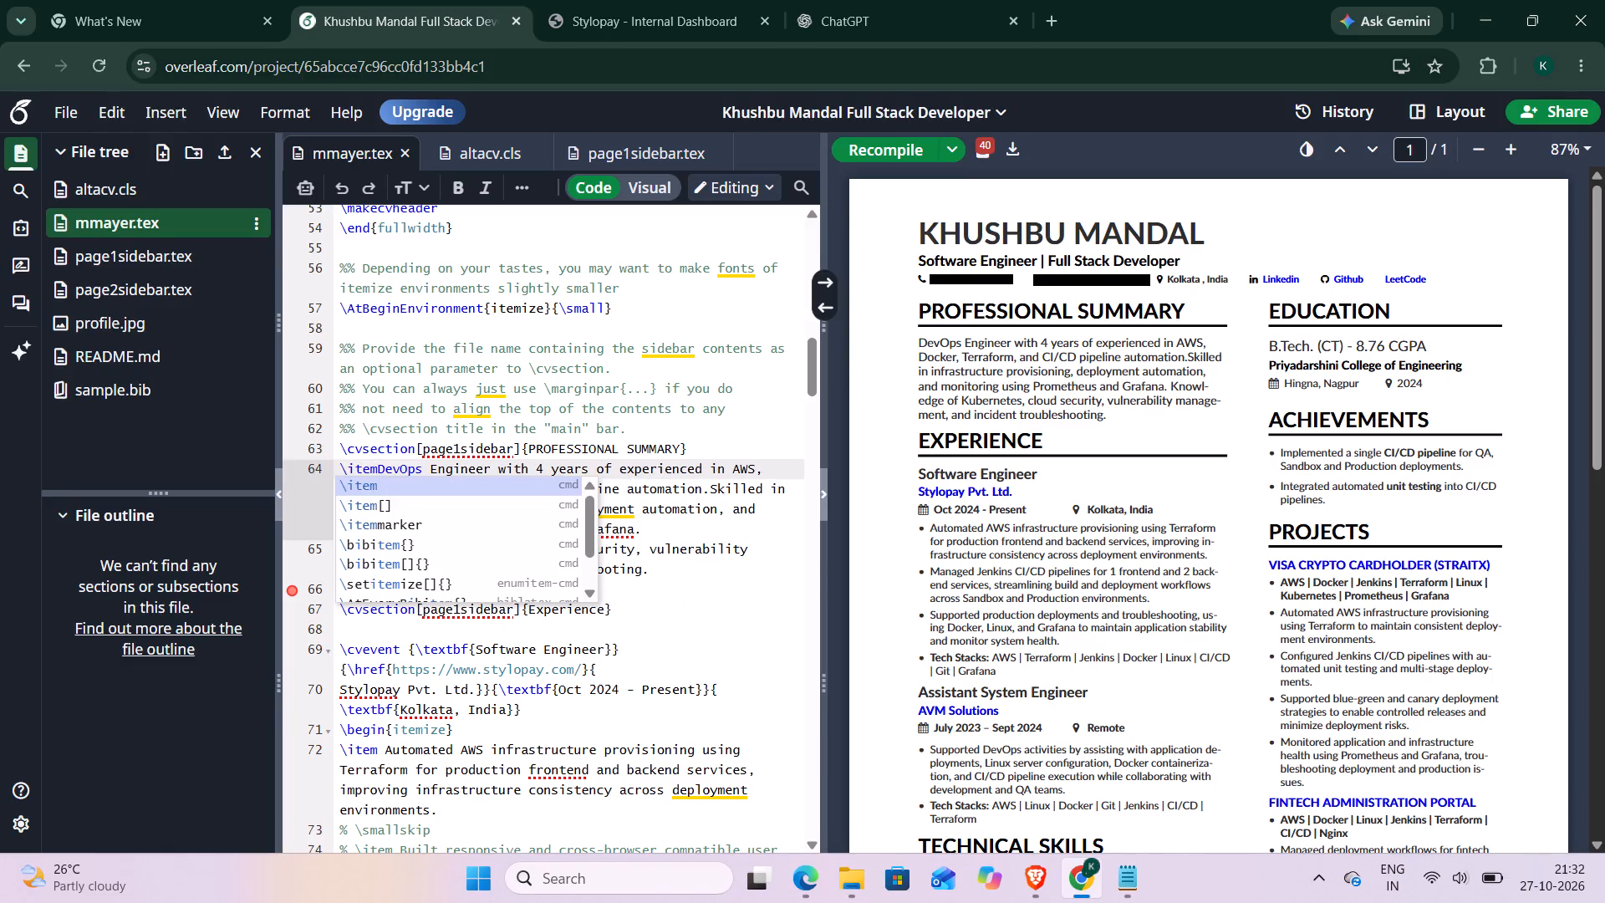
key("b")
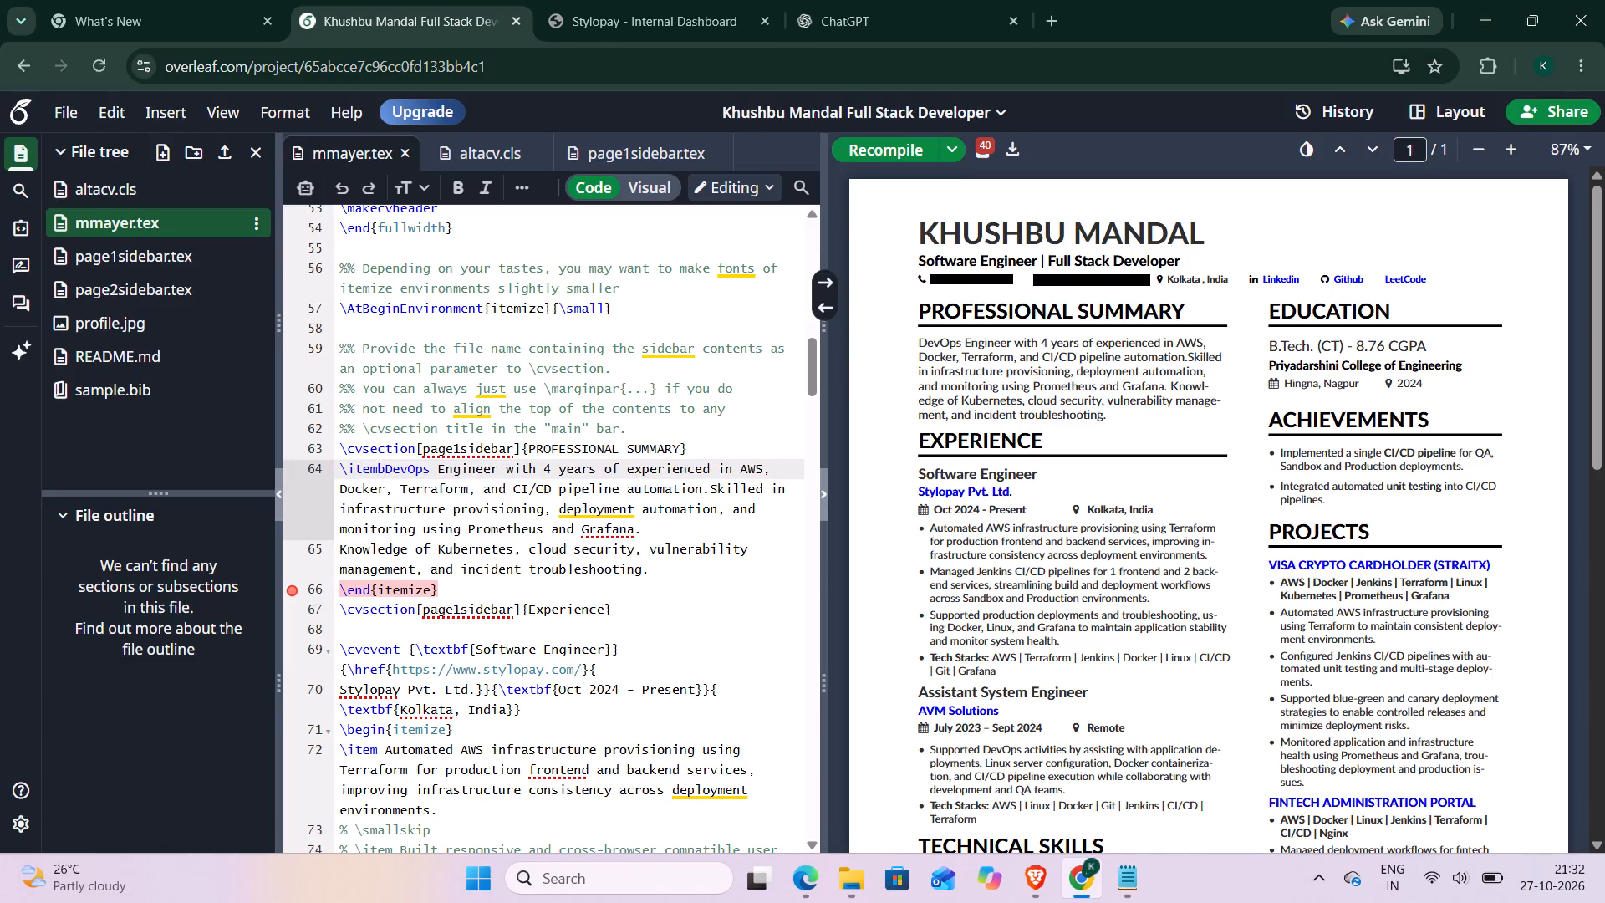
key("f")
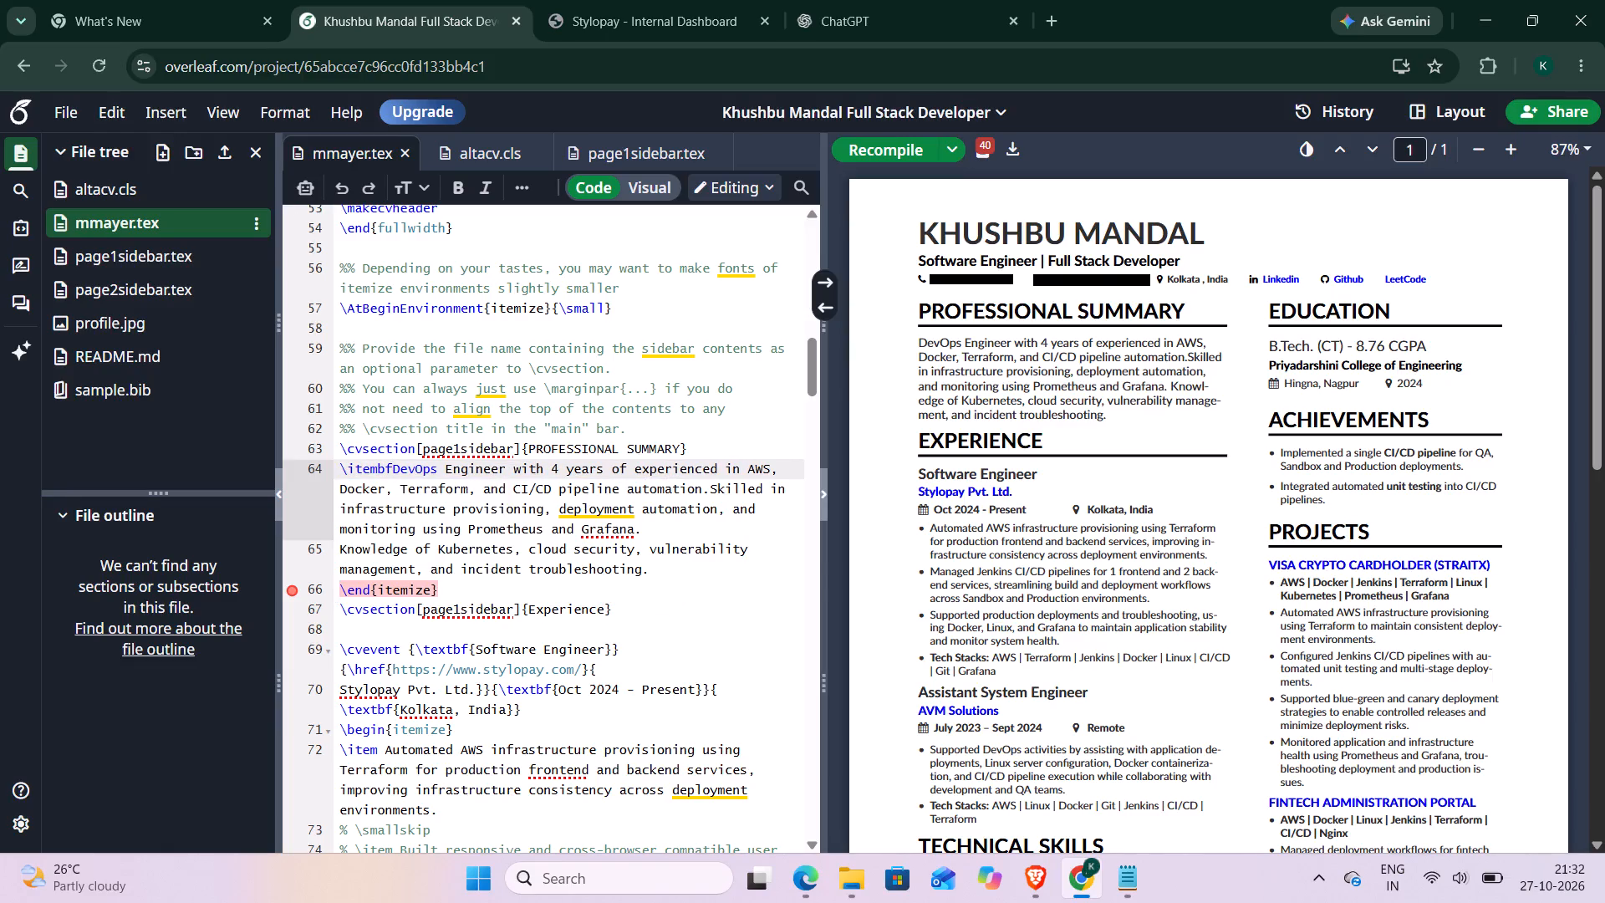
key("space")
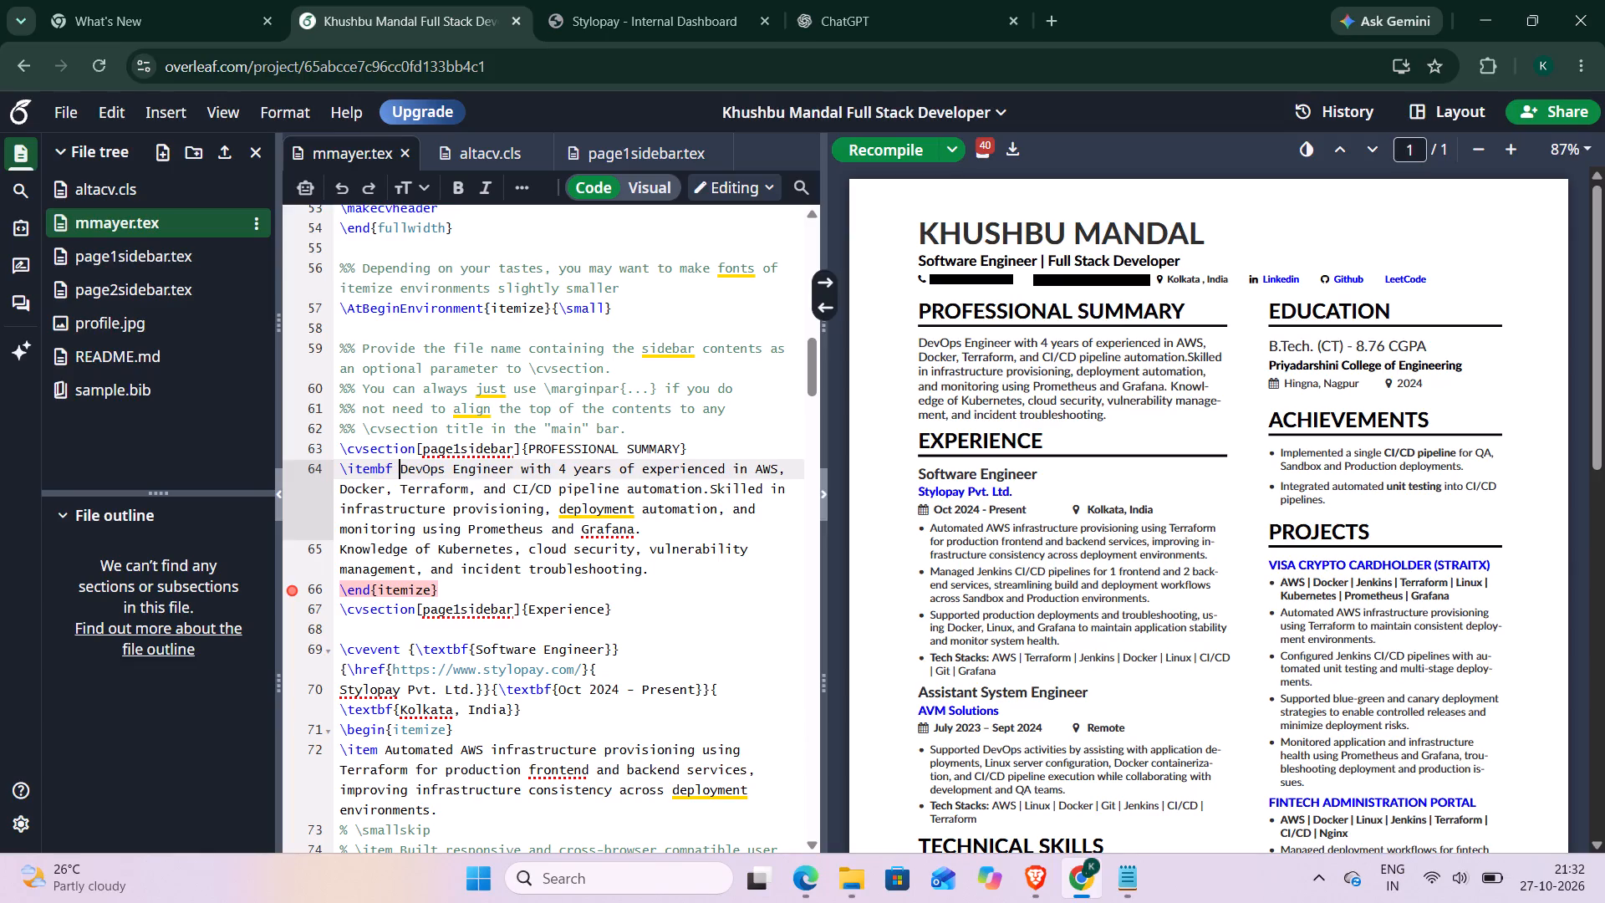
key("BackSpace")
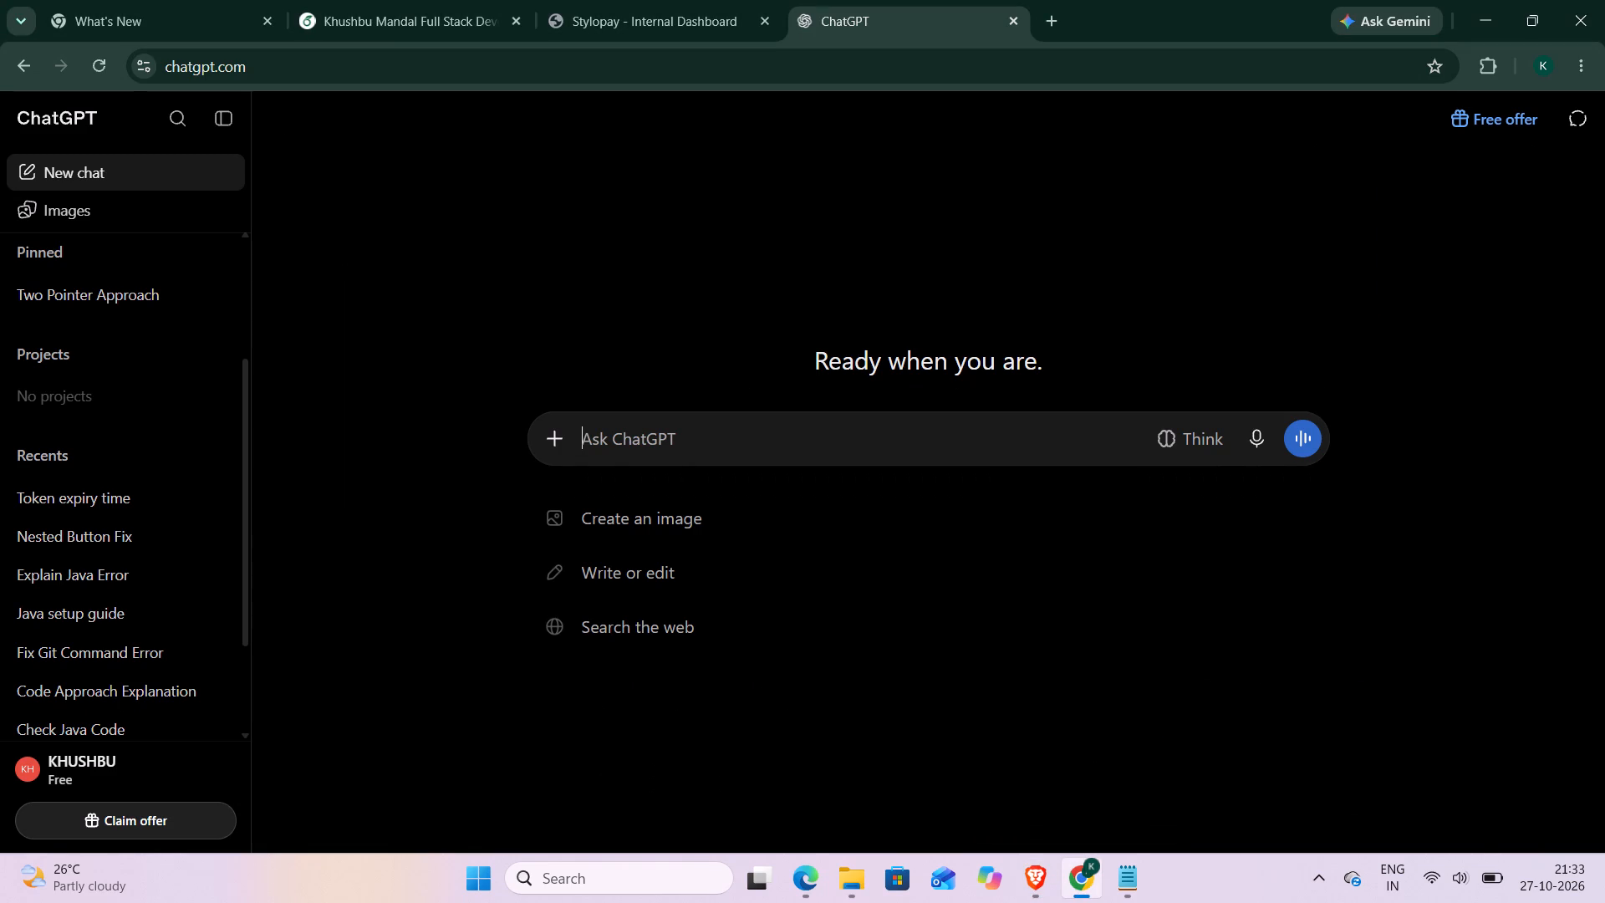
left_click(422, 32)
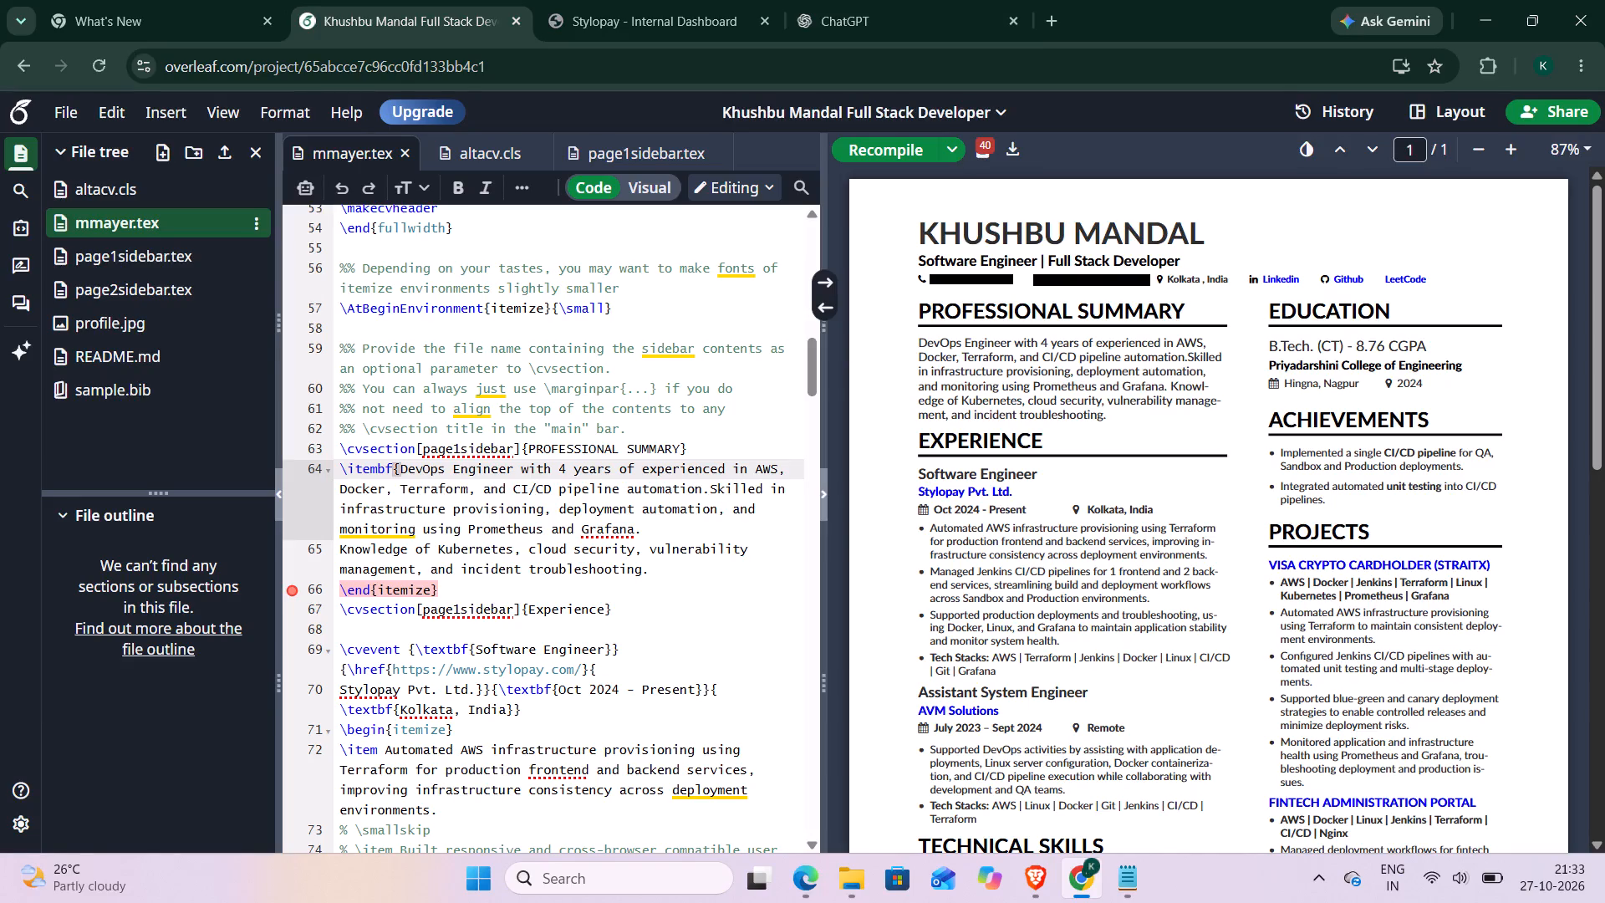
left_click(699, 489)
key("Right")
key("shift+braceright")
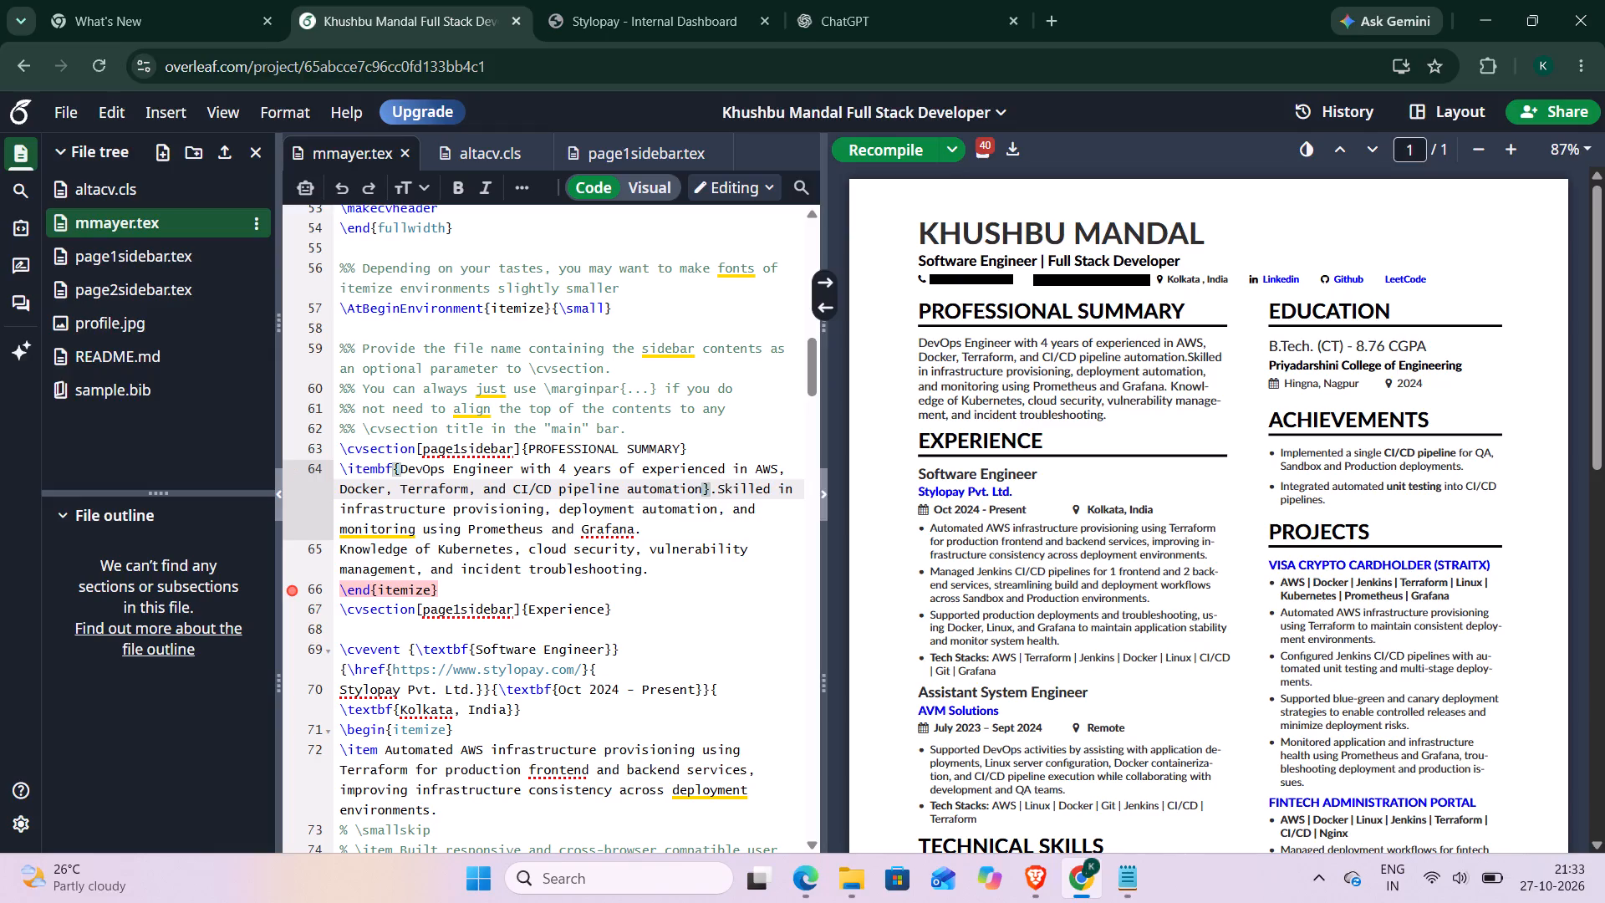
key("ctrl+s")
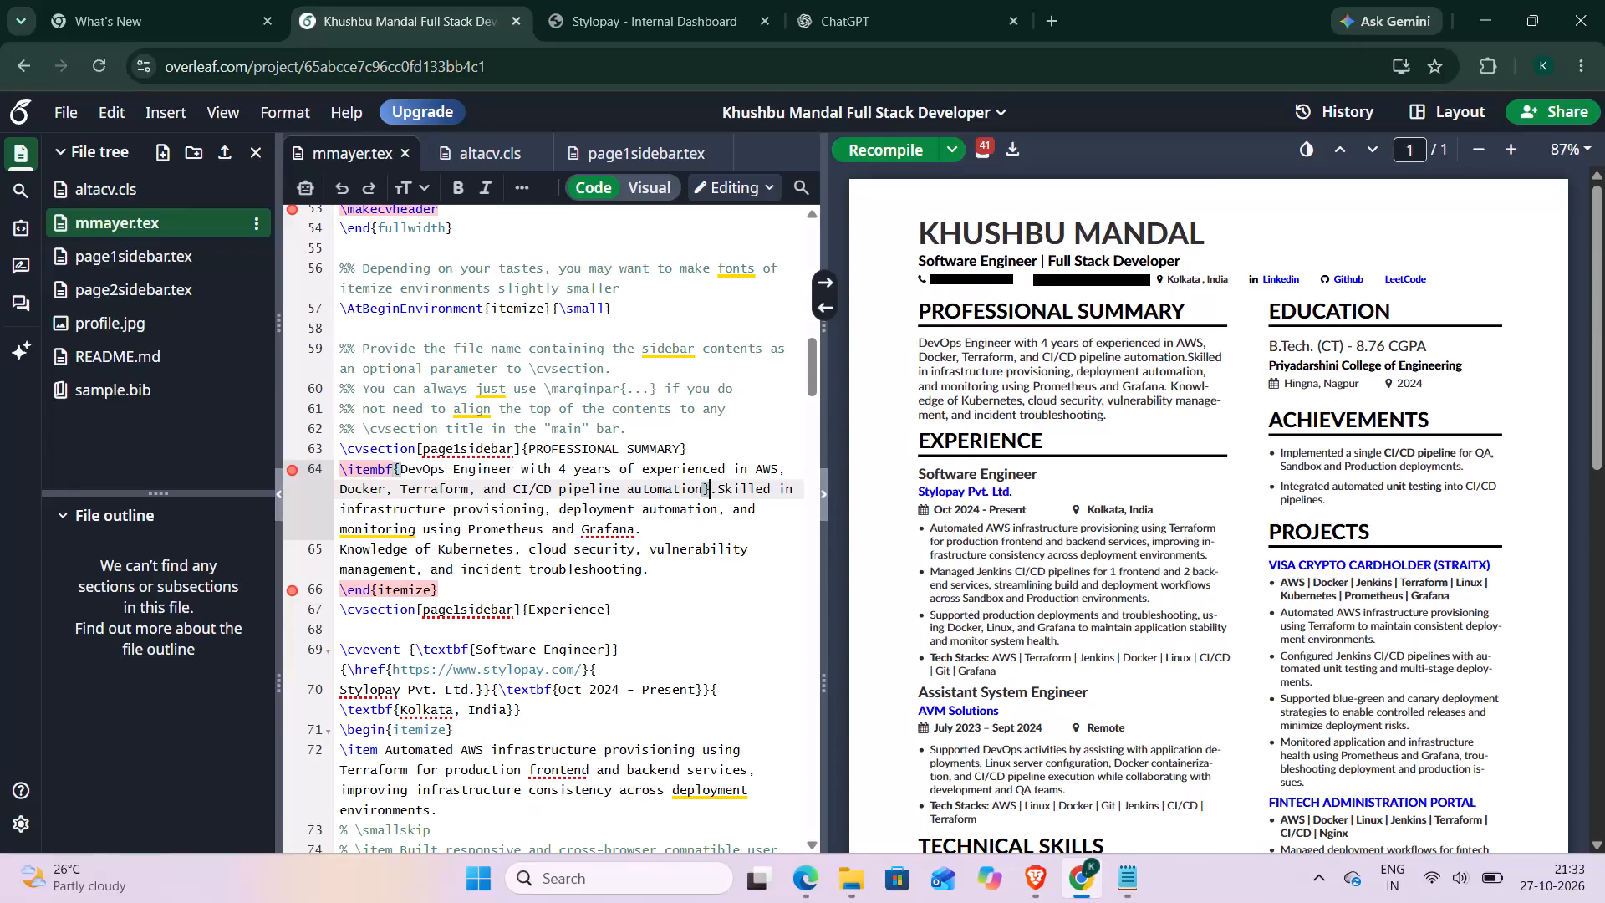
scroll(1035, 550, "down", 2)
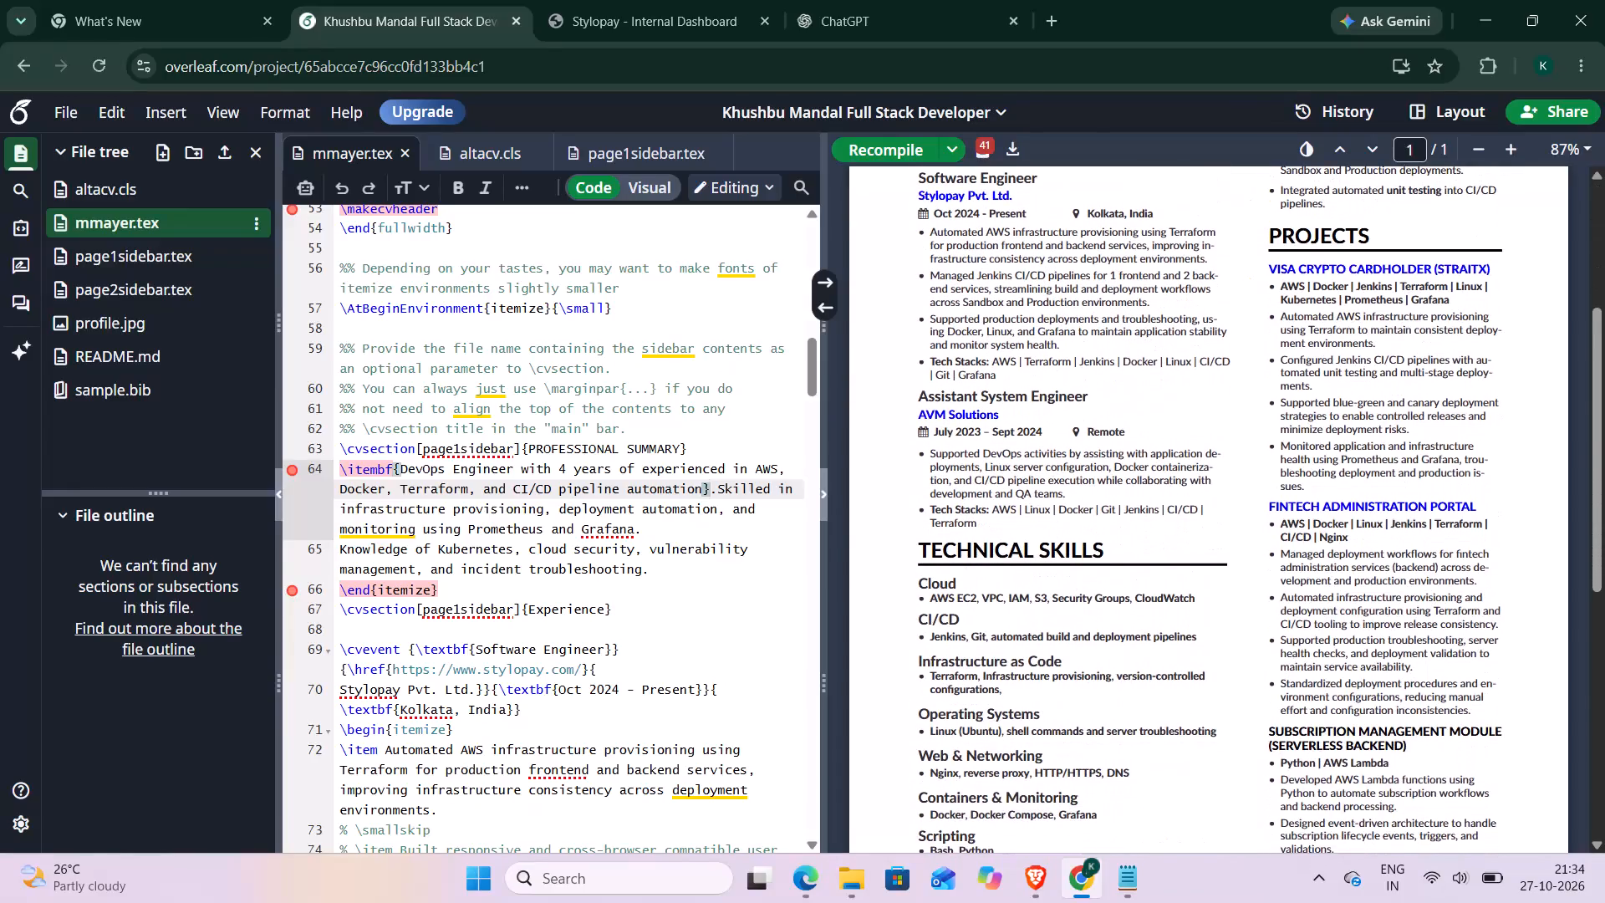
scroll(644, 754, "down", 3)
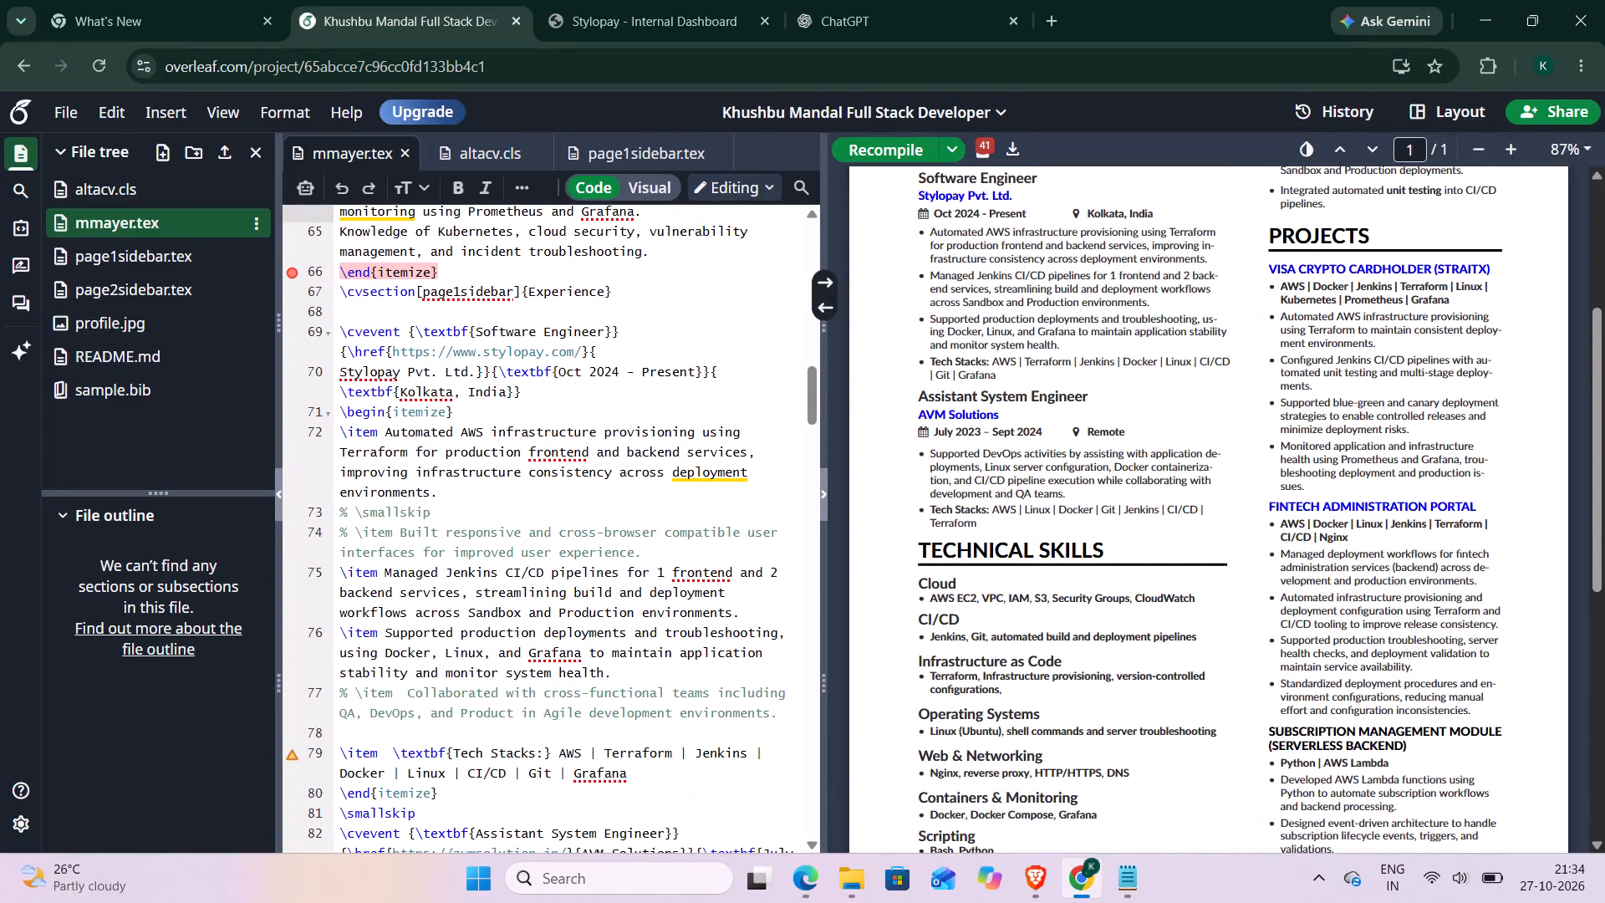
scroll(644, 754, "down", 5)
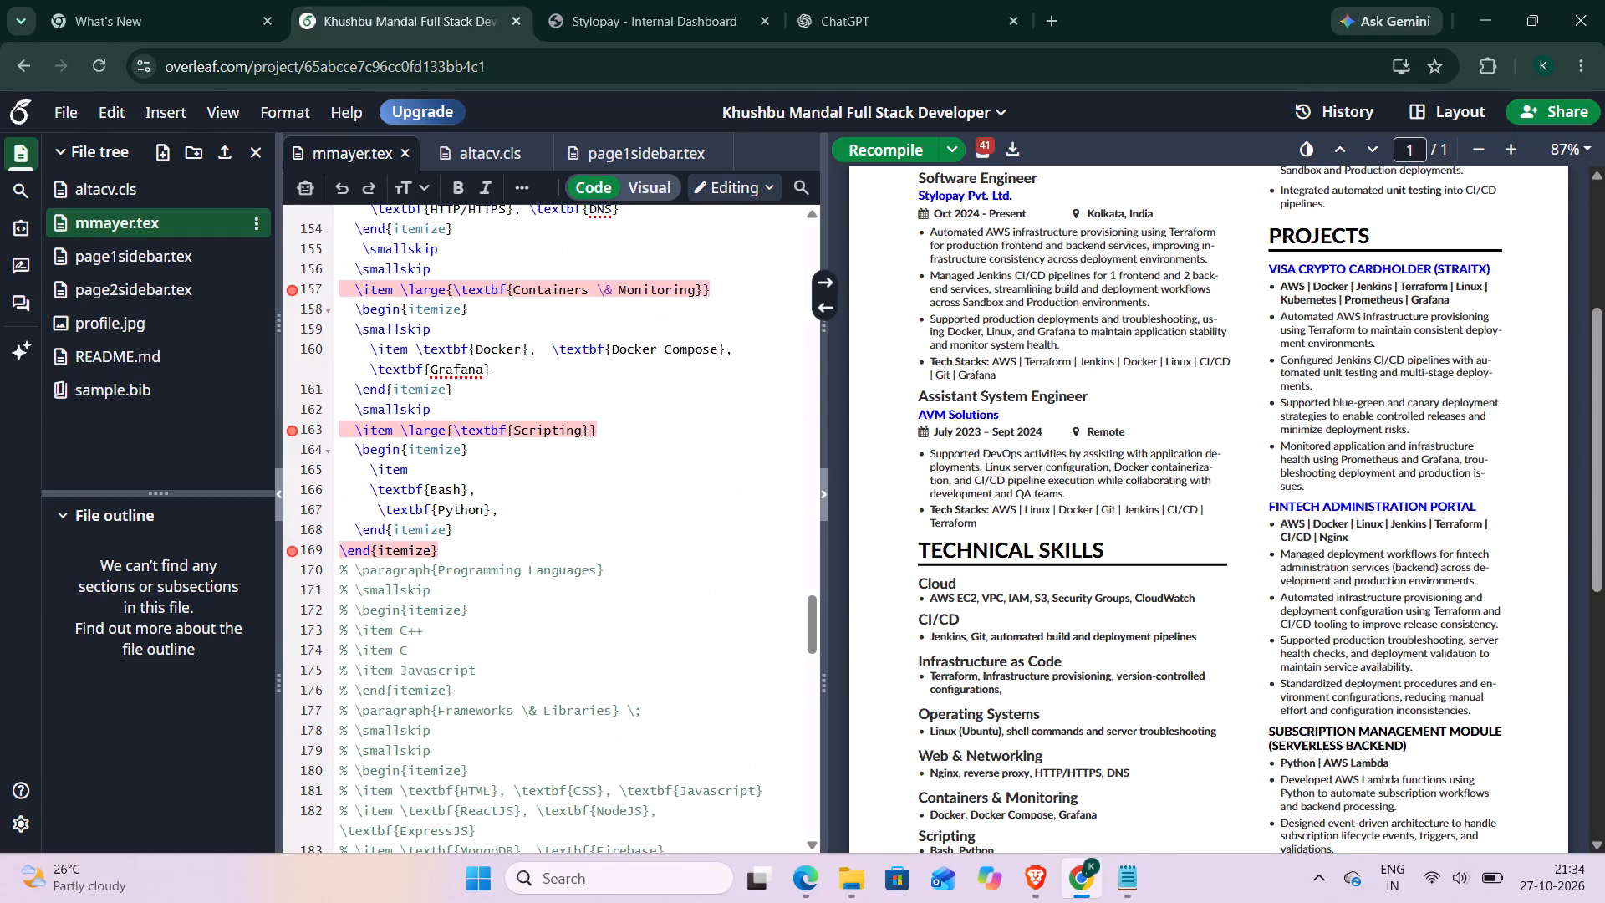
scroll(644, 754, "up", 6)
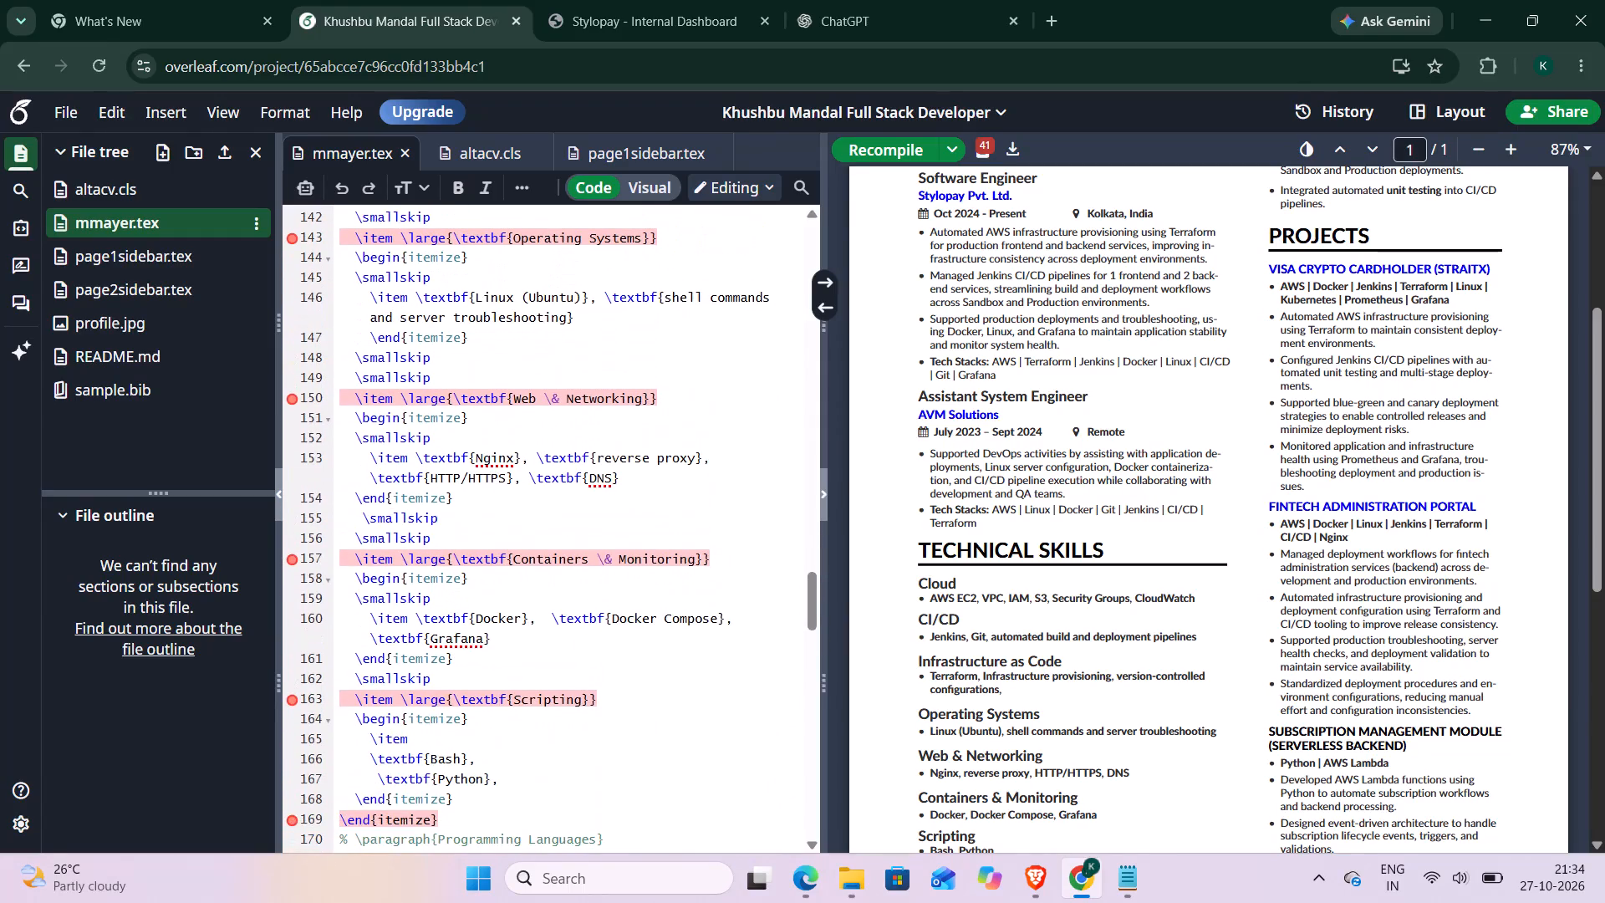
scroll(644, 754, "up", 3)
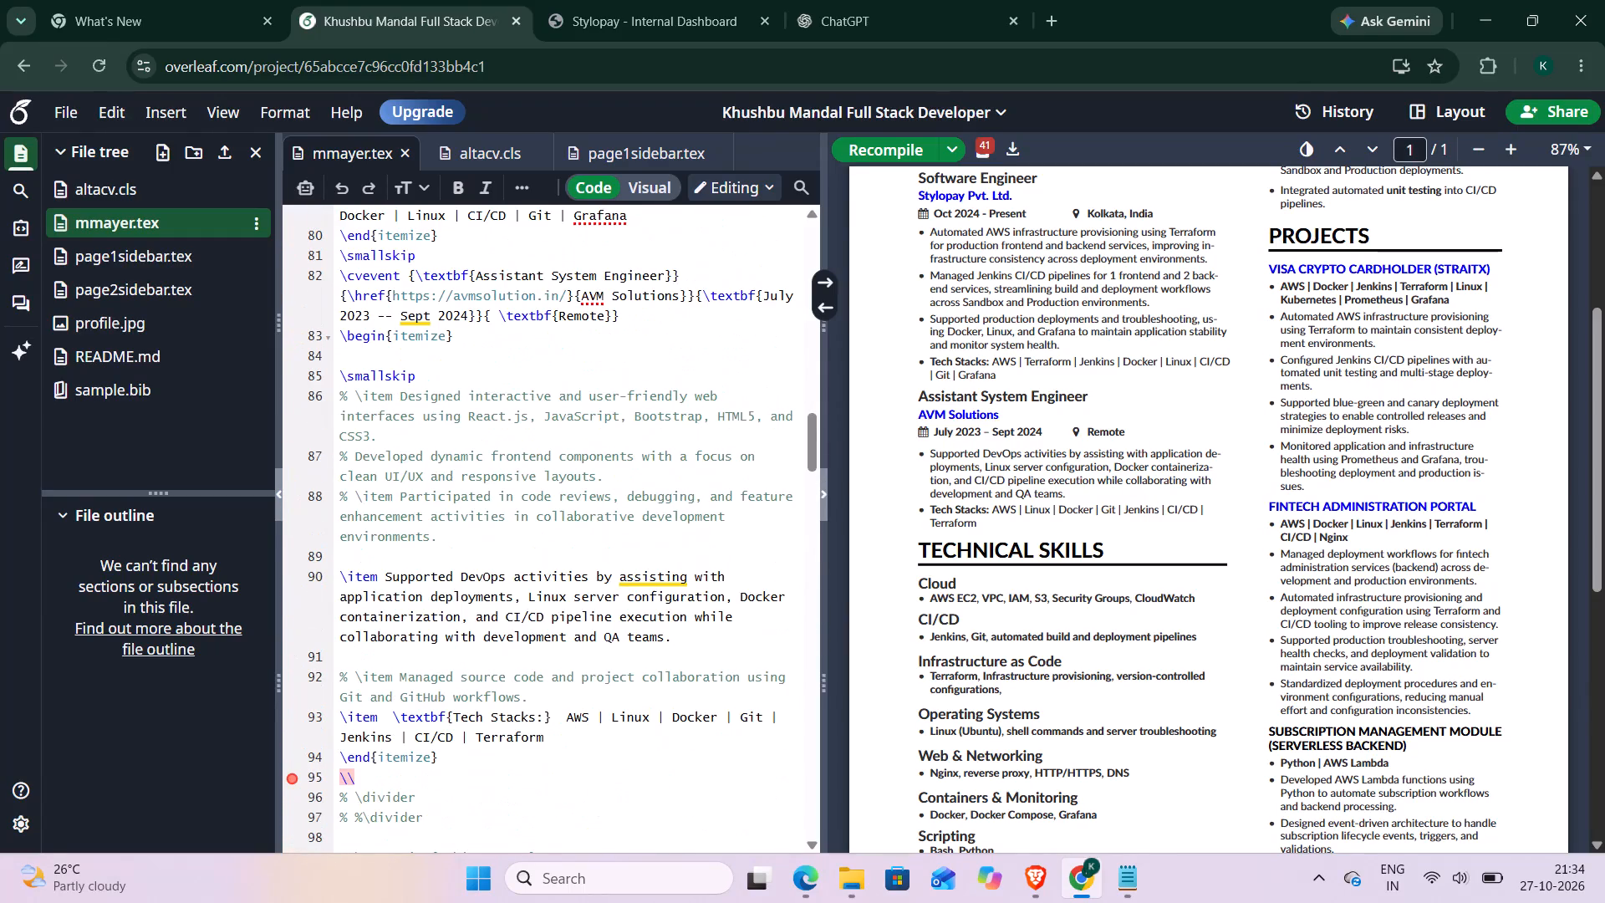
scroll(643, 754, "up", 2)
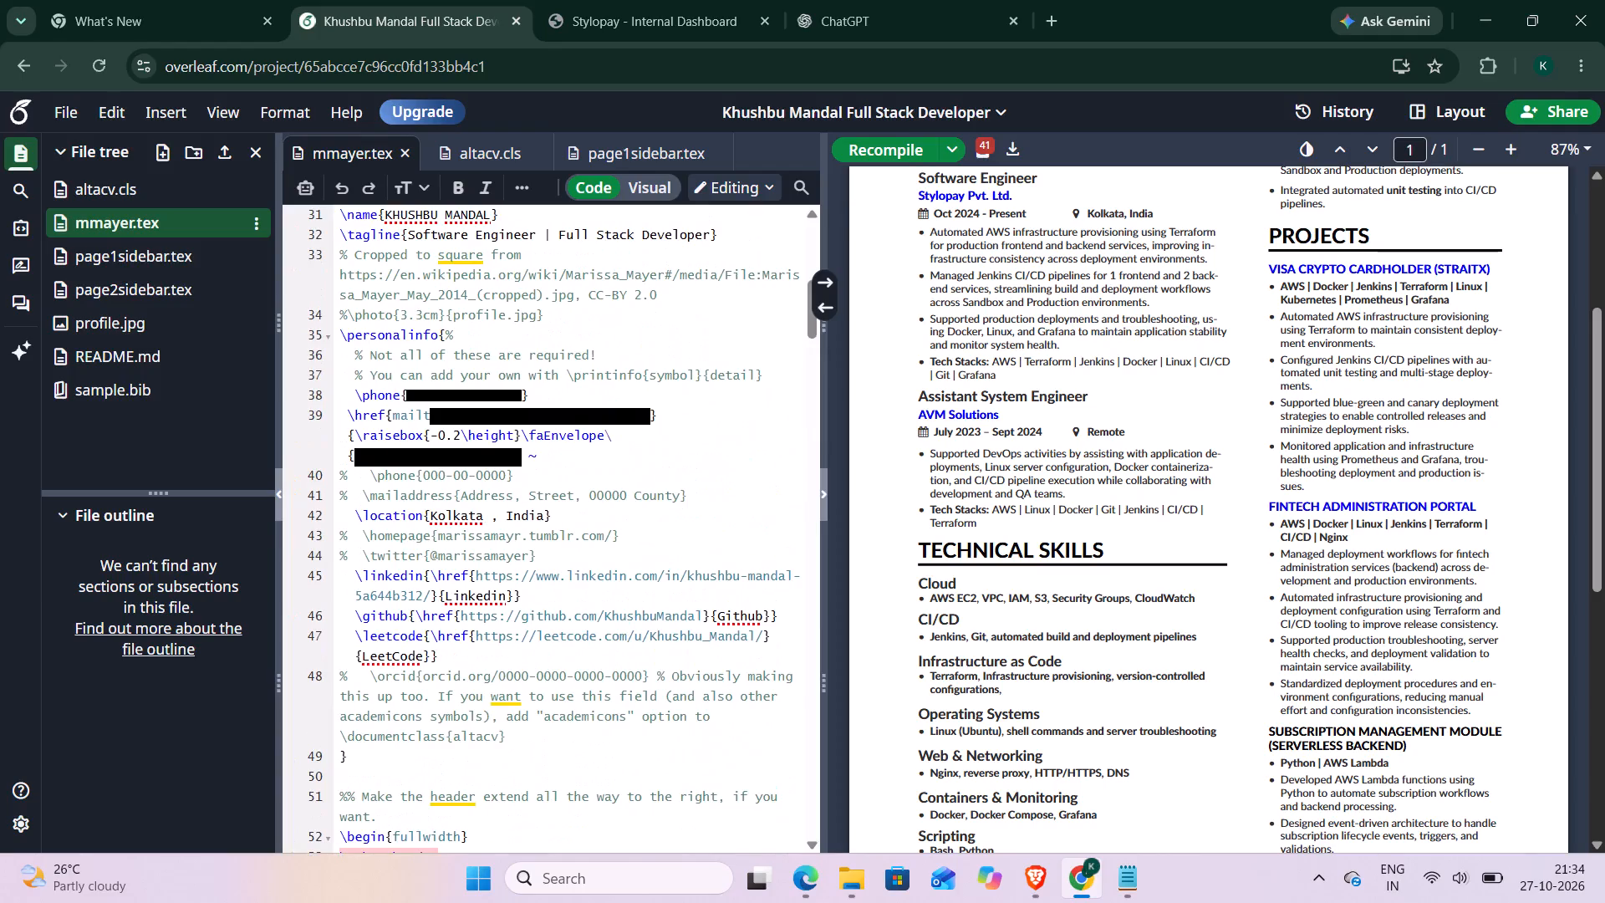
scroll(643, 754, "down", 1)
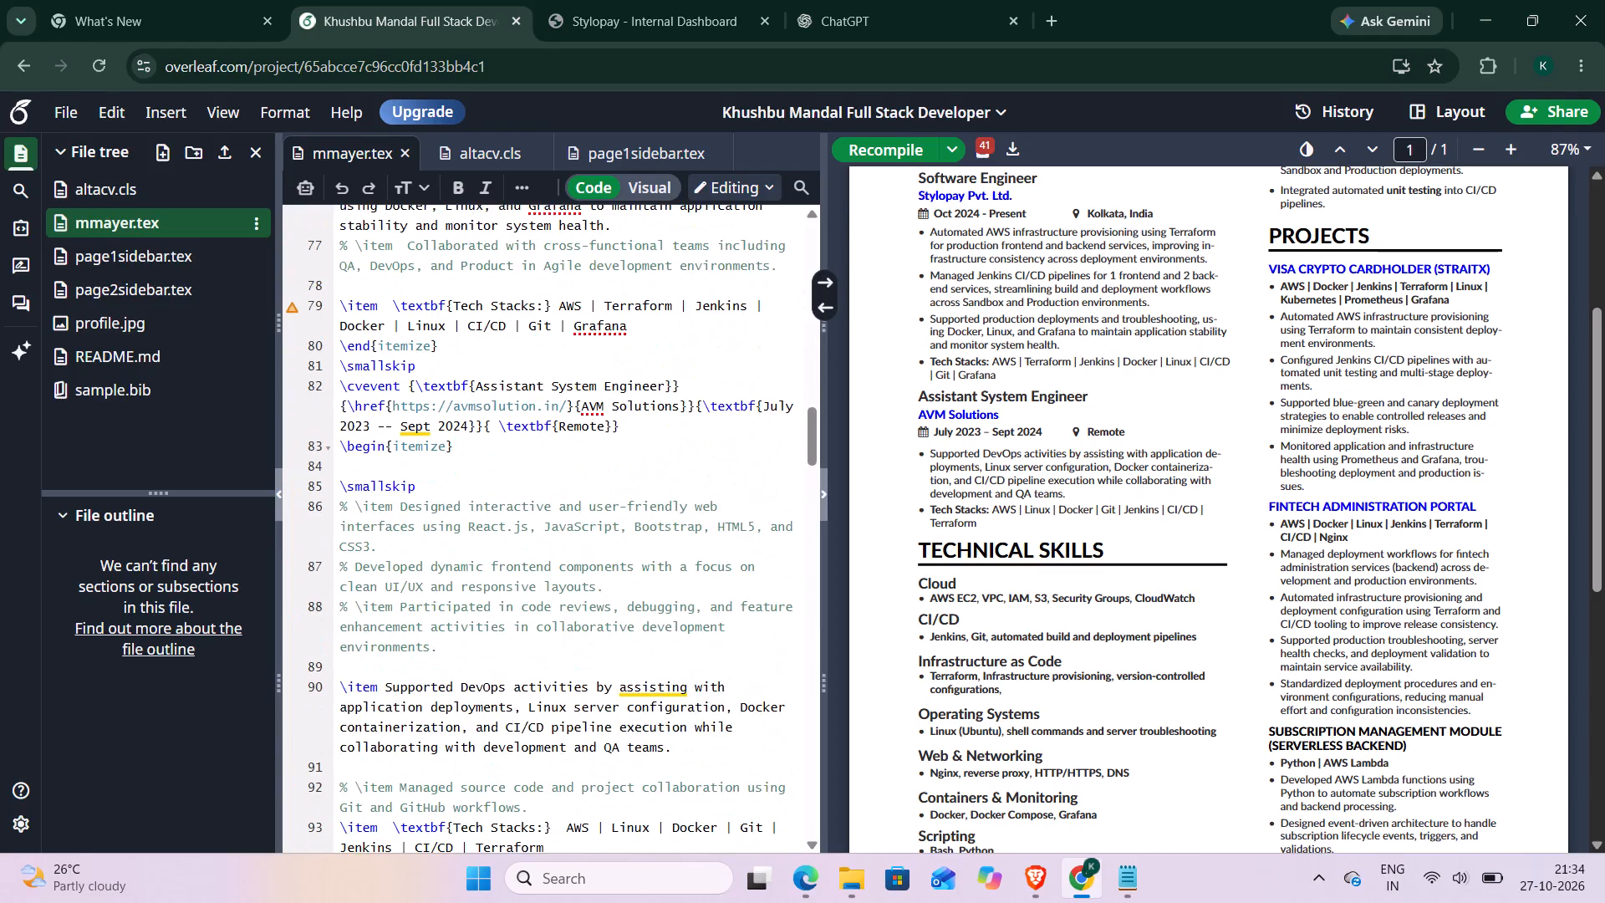
scroll(643, 754, "down", 1)
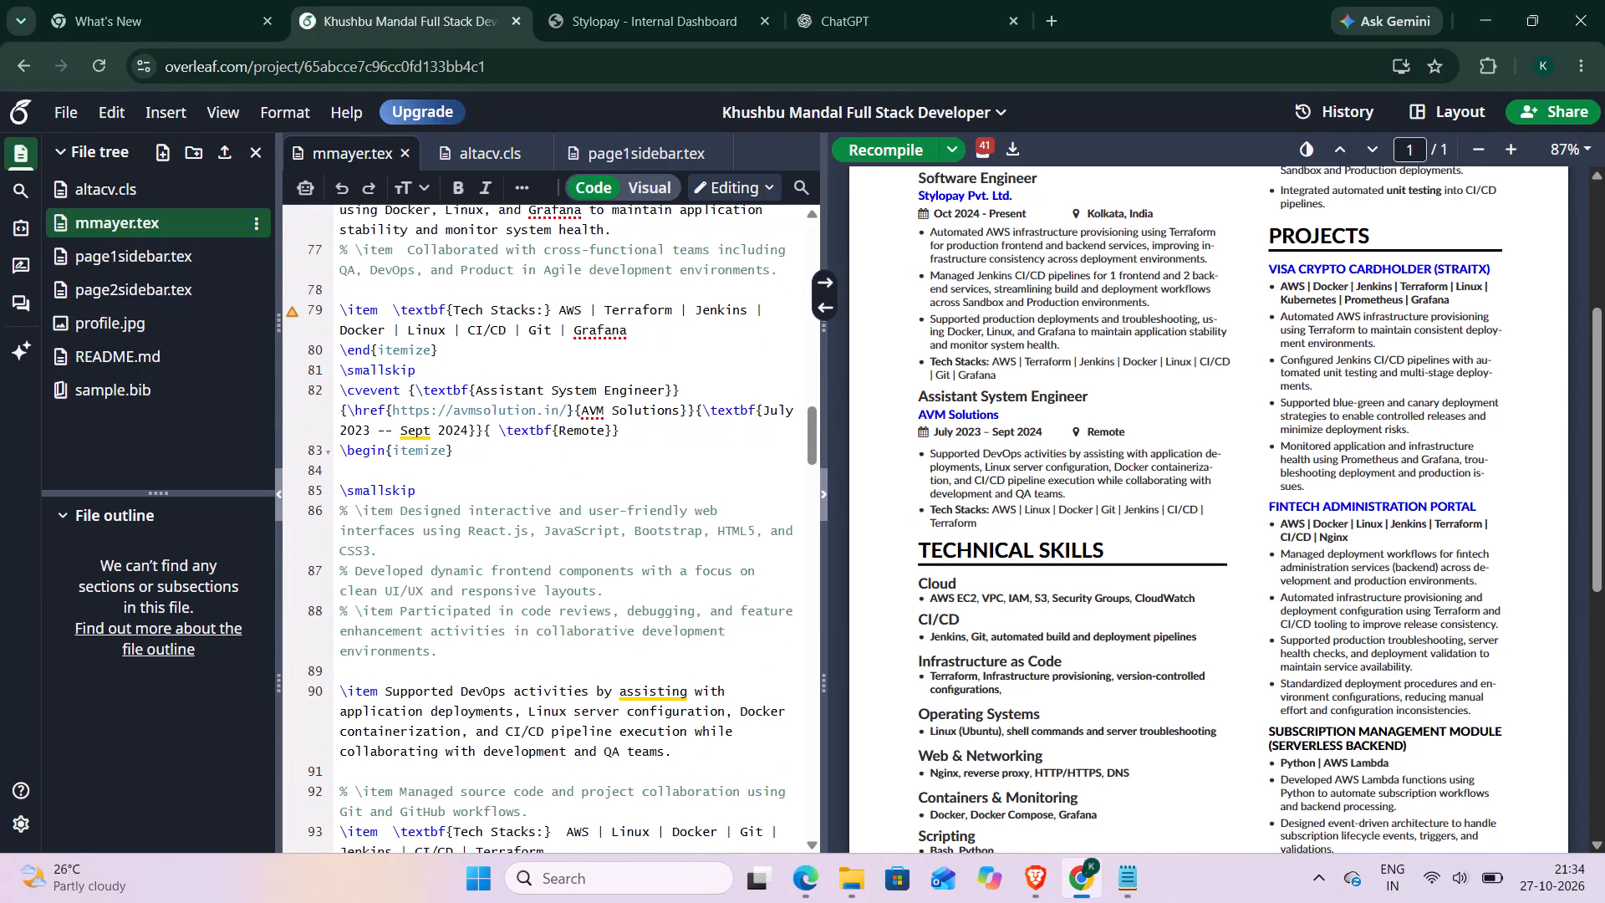
scroll(643, 754, "down", 2)
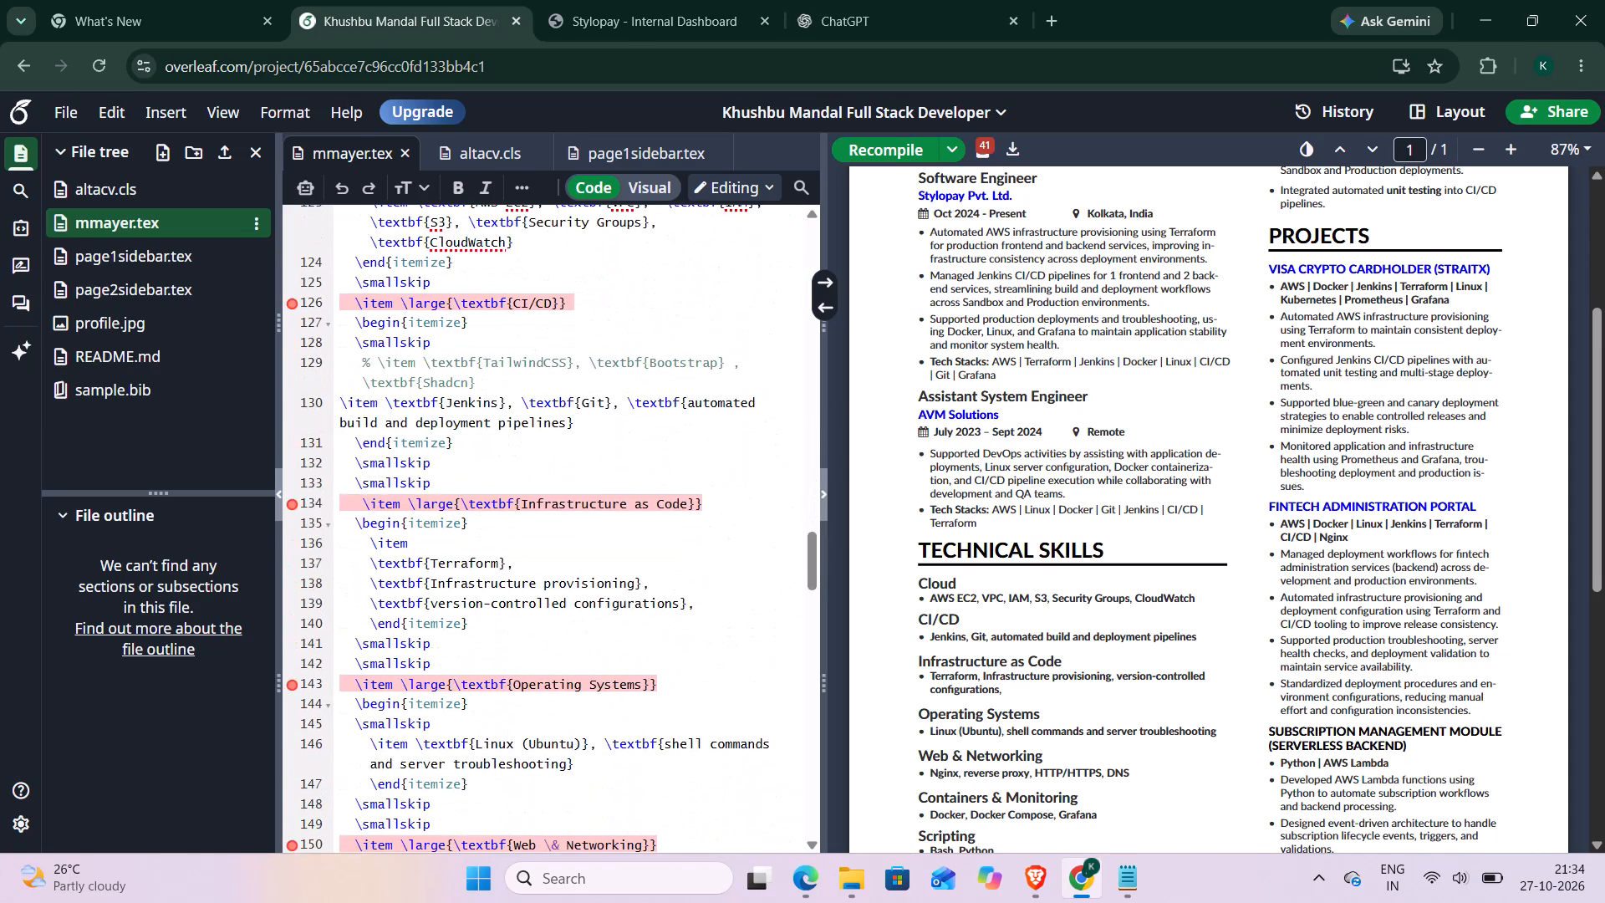
scroll(643, 754, "up", 1)
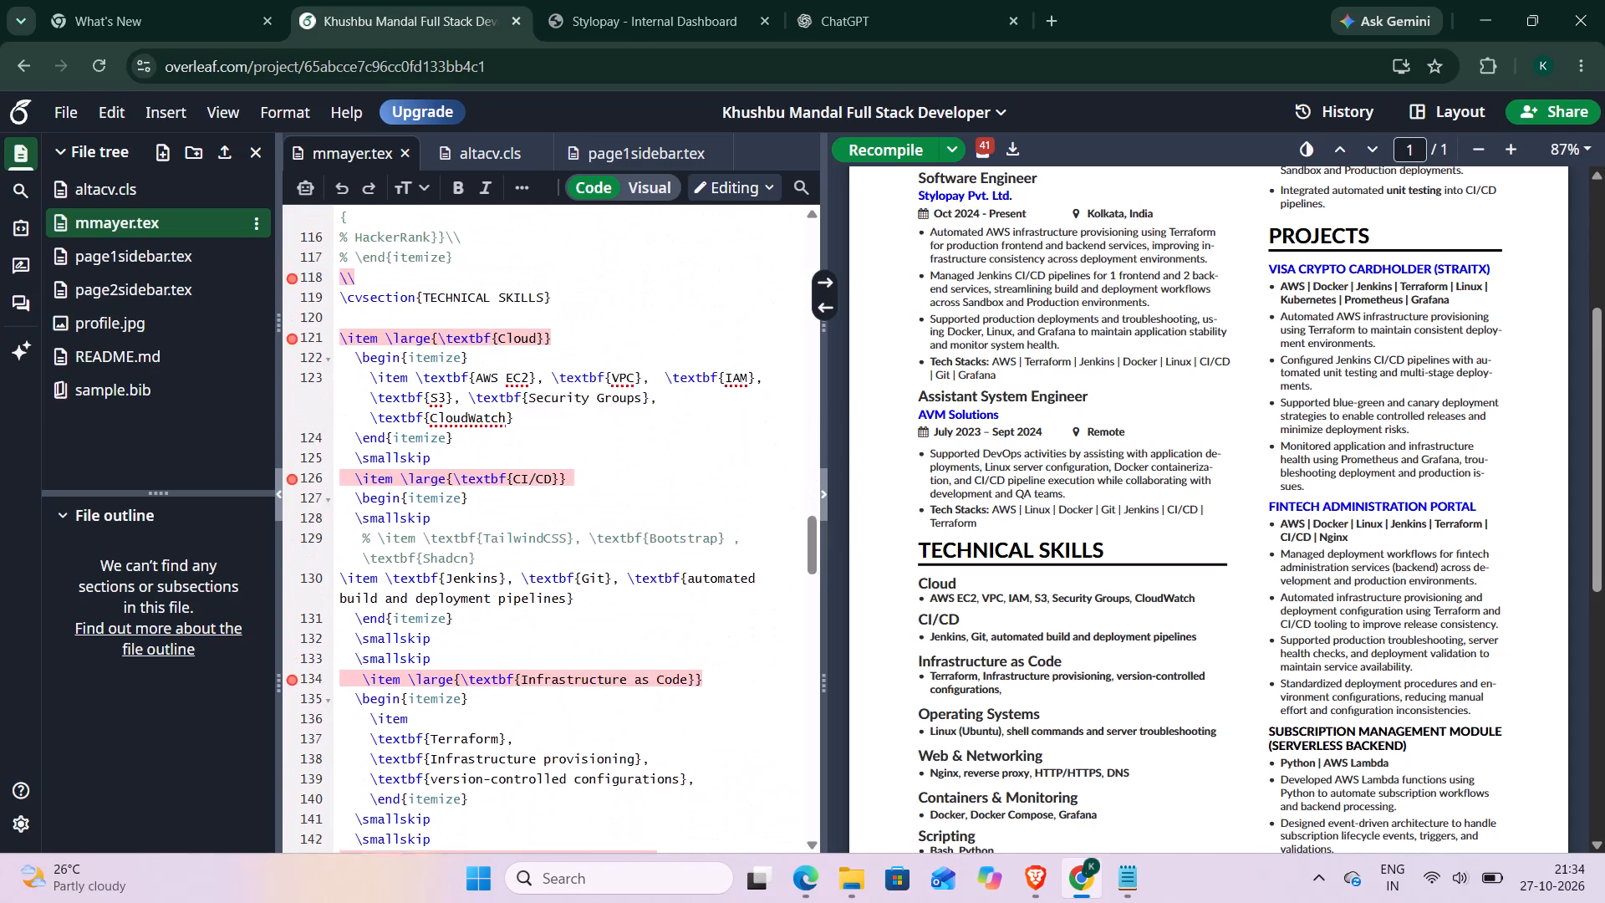
scroll(643, 754, "up", 2)
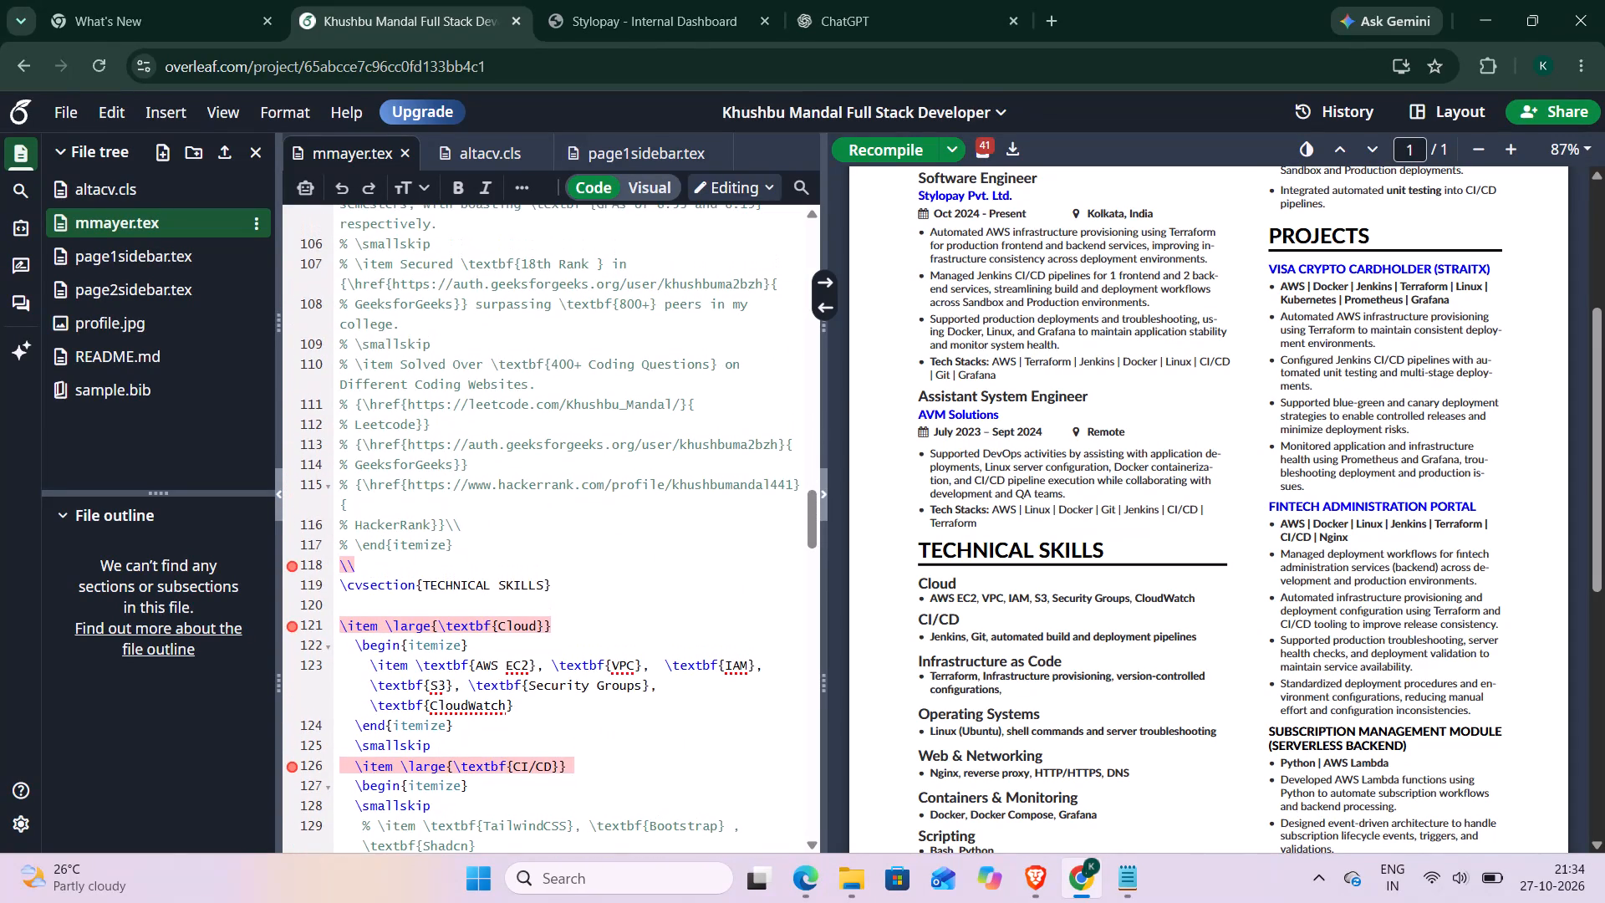
scroll(643, 754, "up", 1)
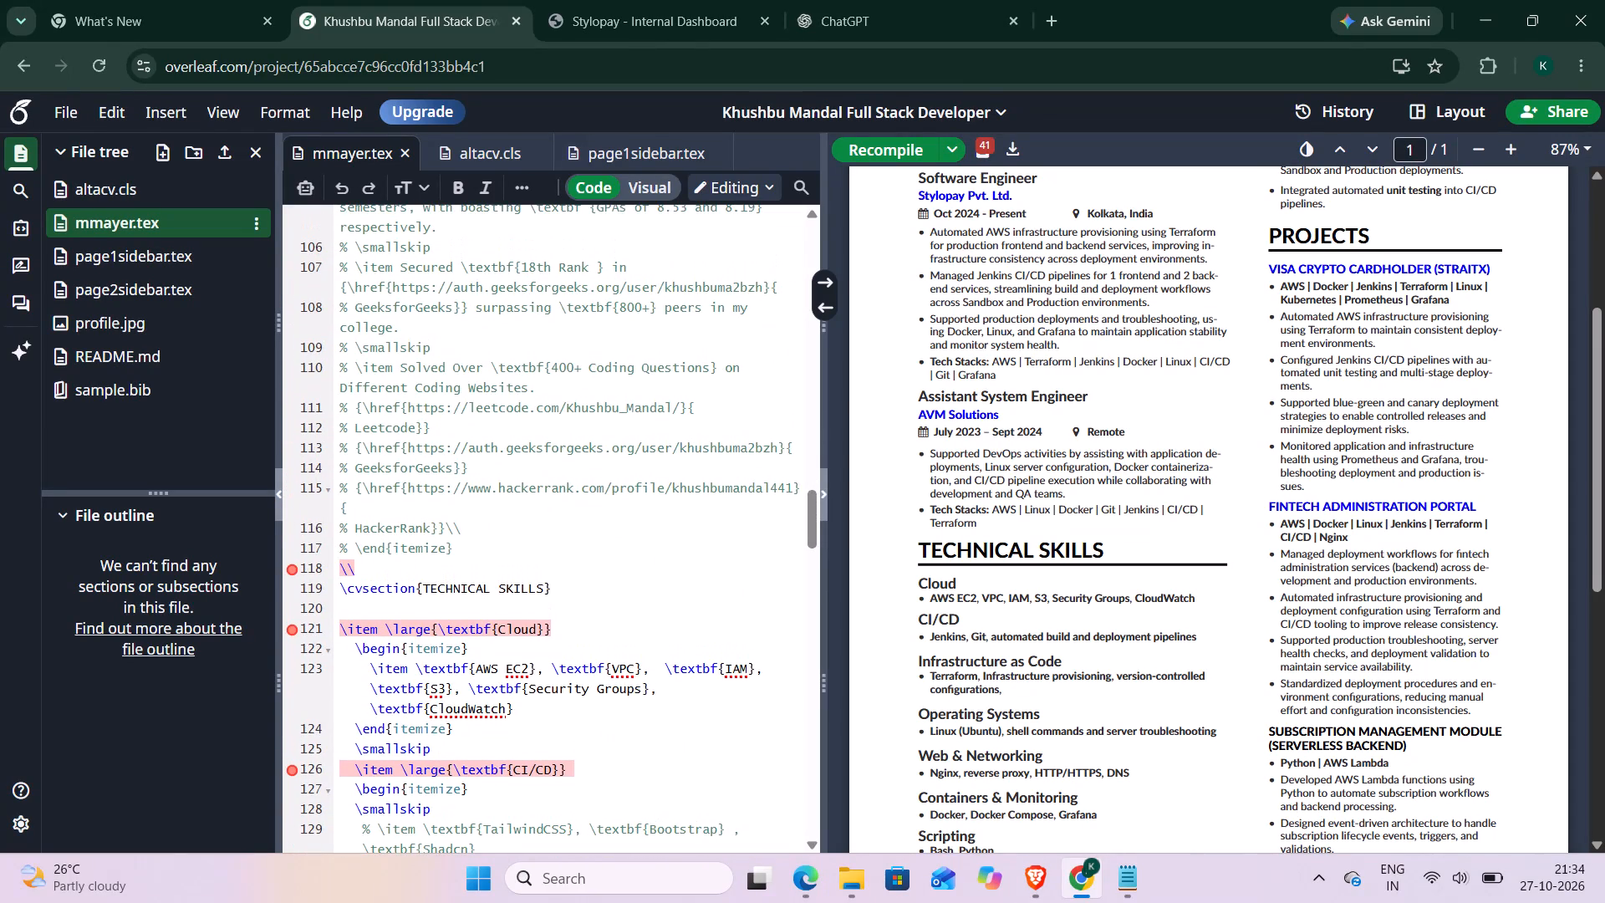
scroll(643, 754, "up", 1)
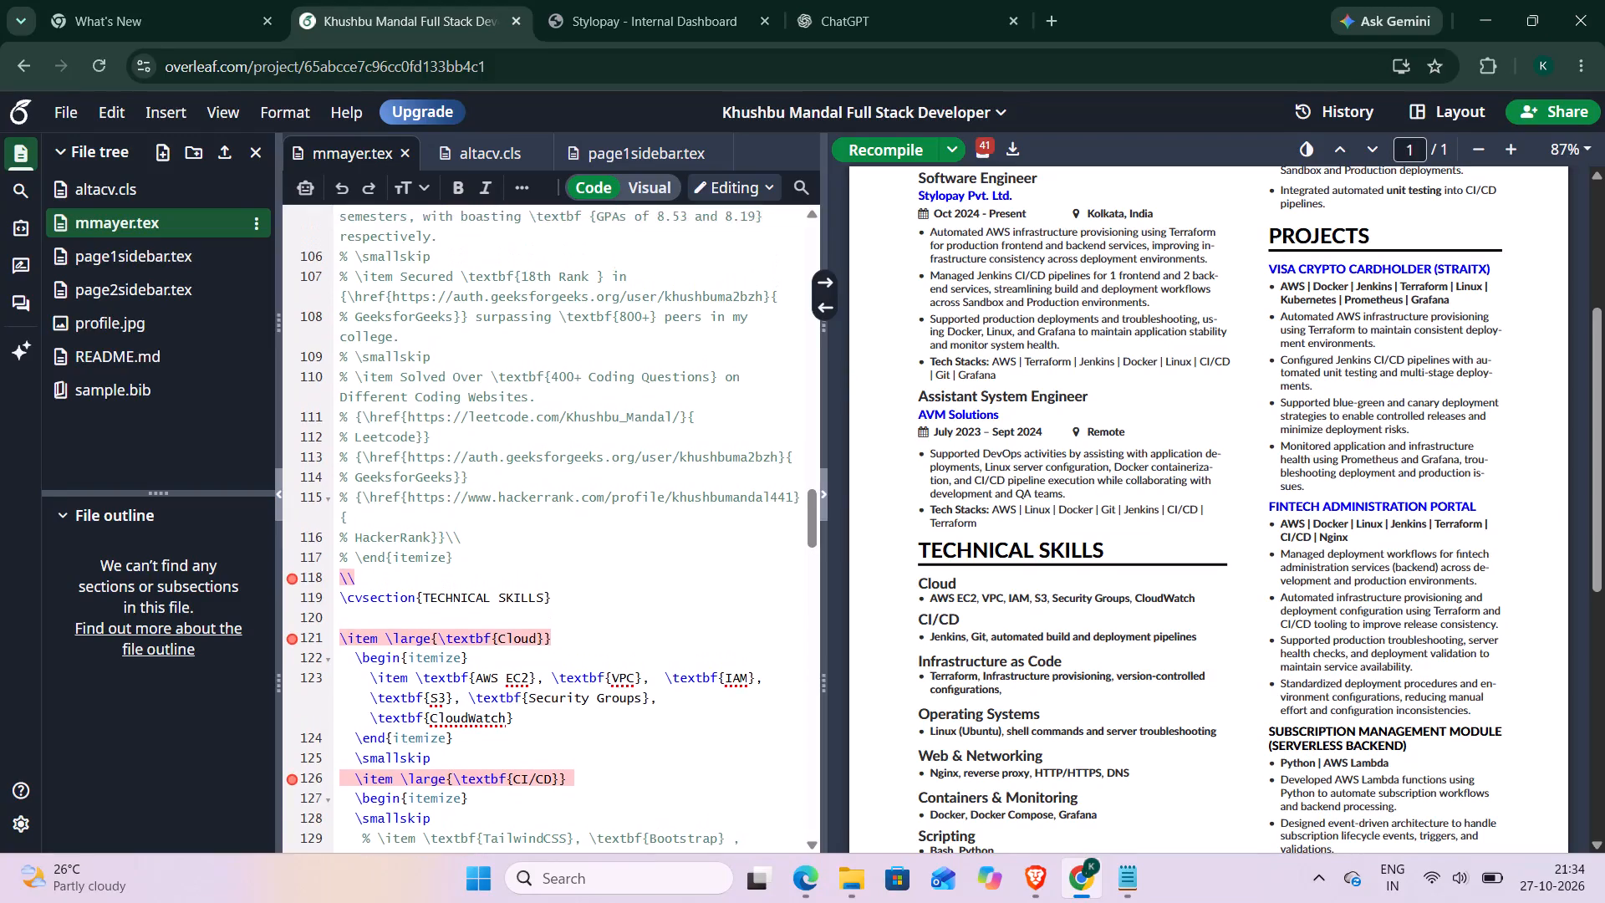
scroll(643, 754, "up", 3)
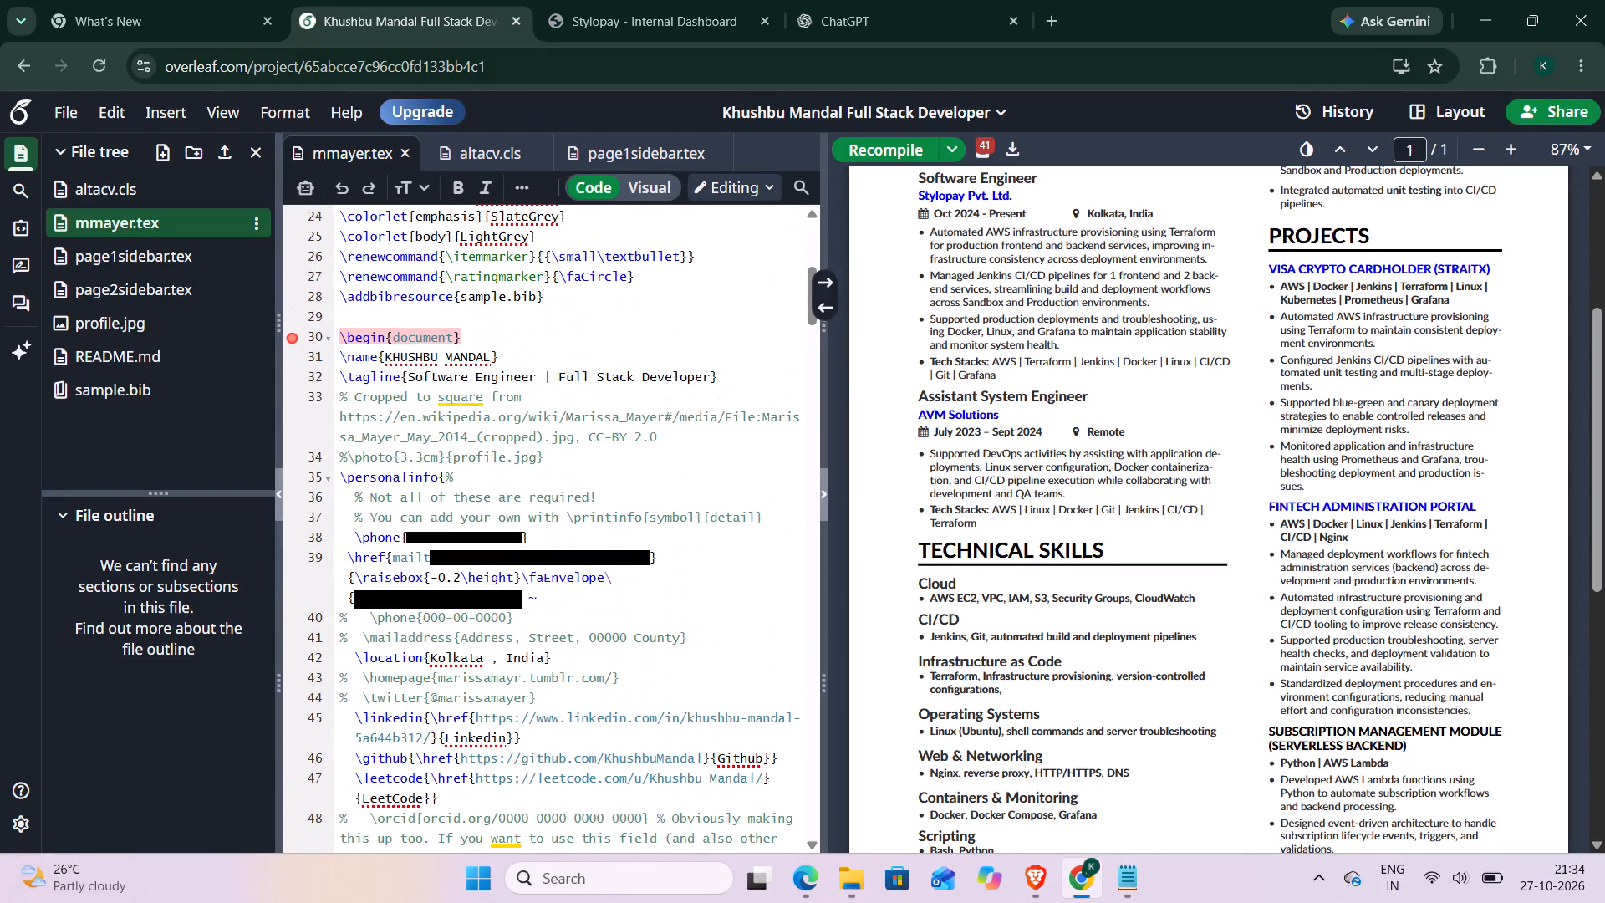
scroll(643, 754, "down", 3)
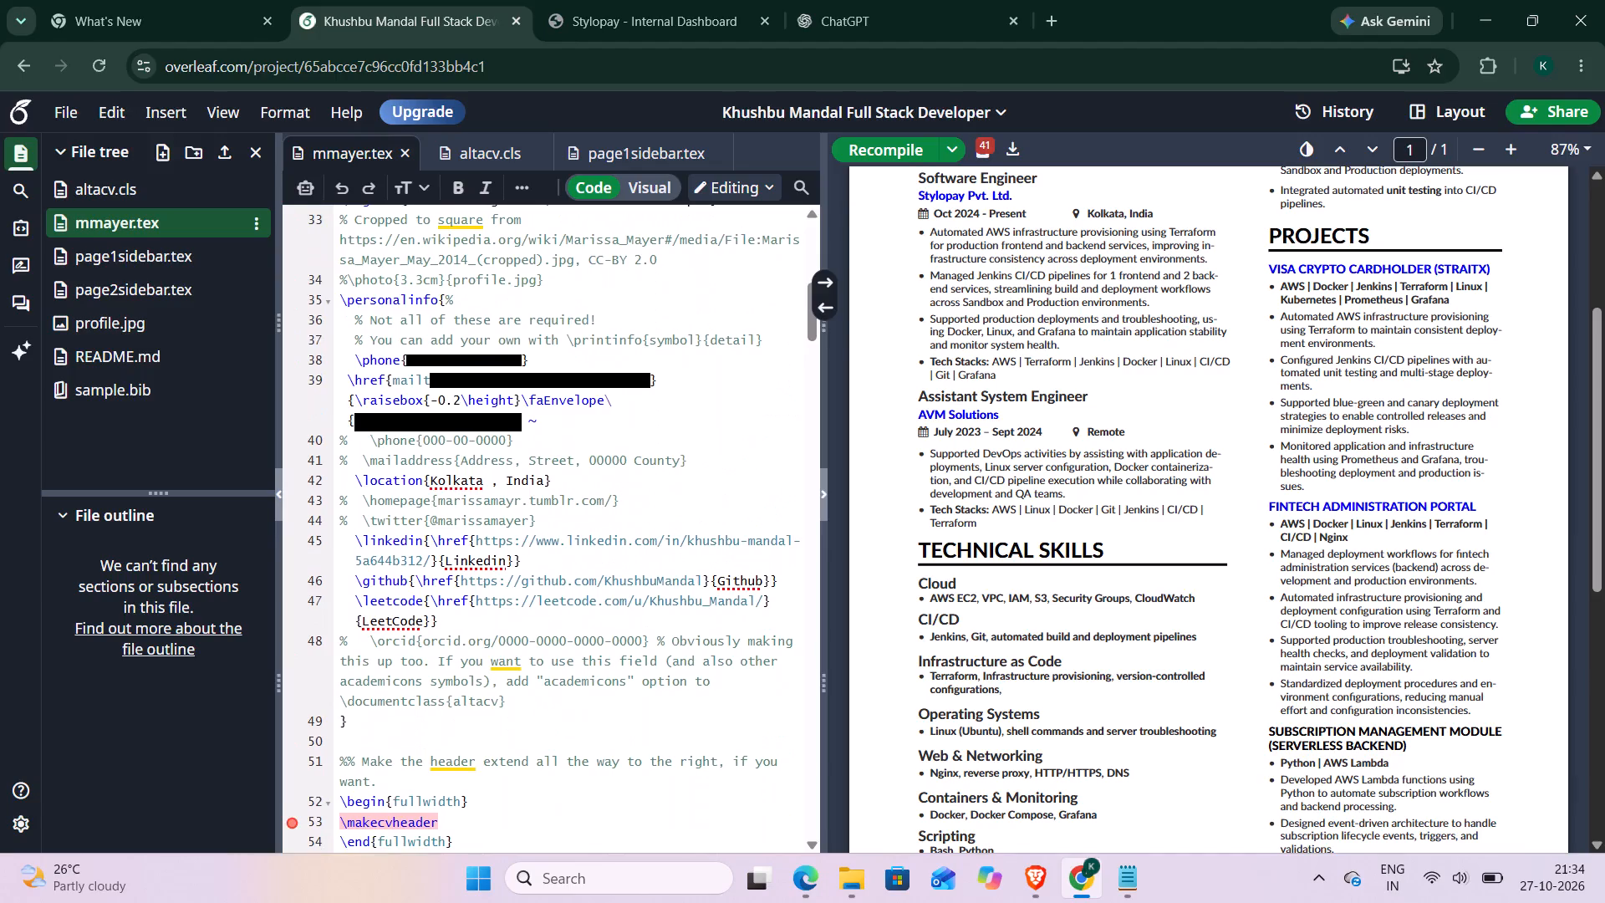
scroll(643, 754, "down", 2)
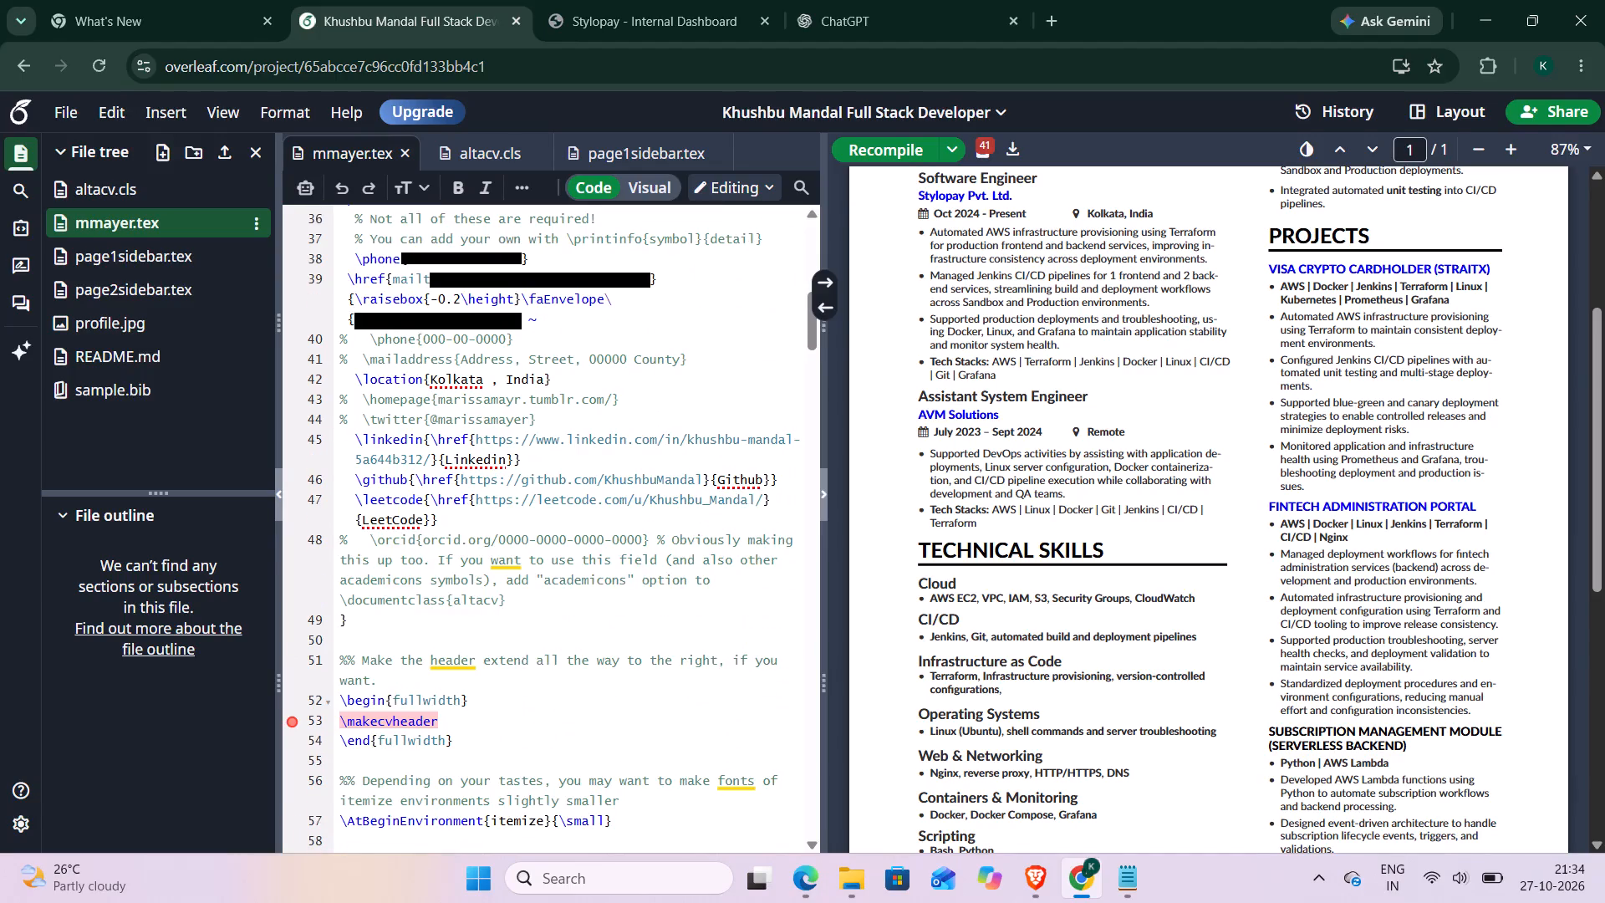
Recompile the resume in Overleaf and check the professional summary in the source and the compiled version.
scroll(643, 754, "down", 1)
scroll(643, 754, "up", 1)
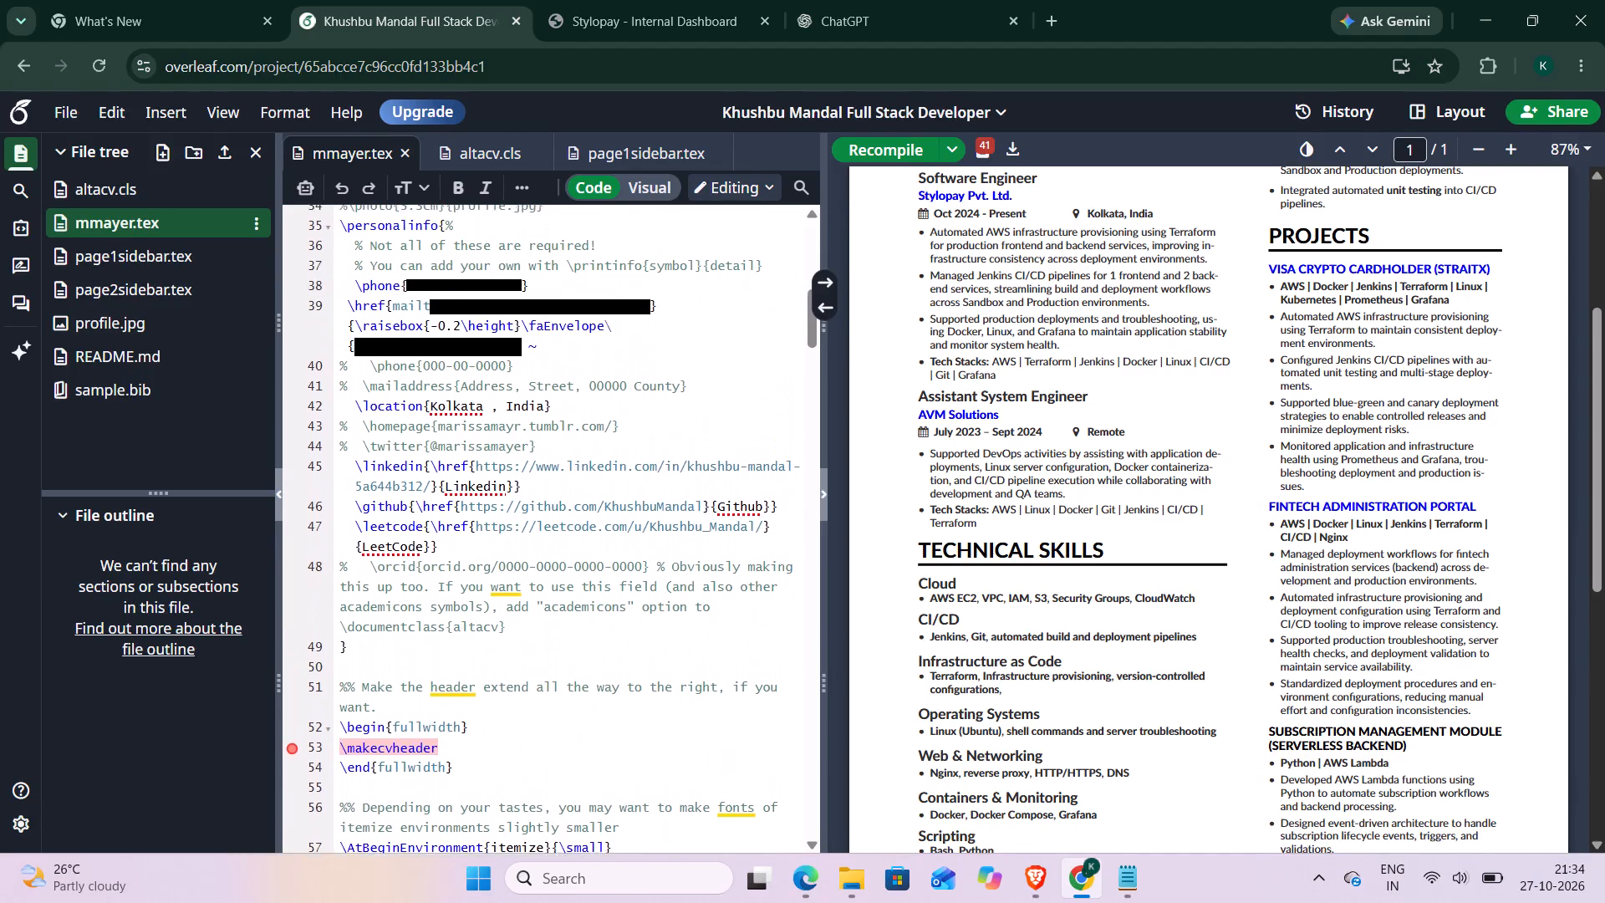
scroll(643, 754, "up", 1)
scroll(643, 754, "down", 4)
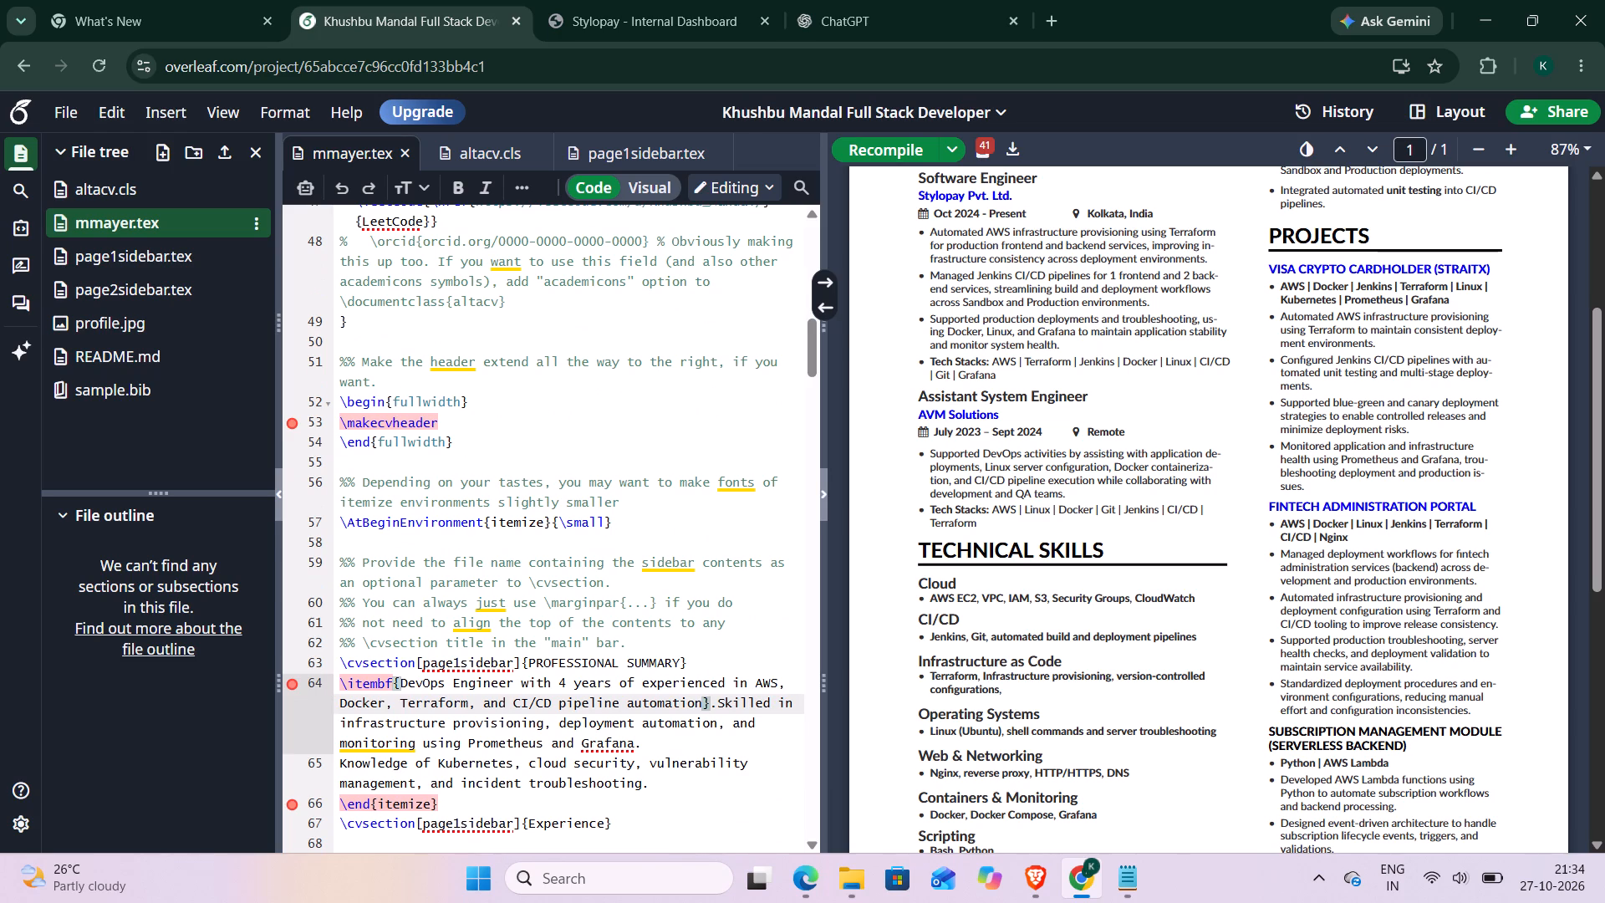
left_click(335, 683)
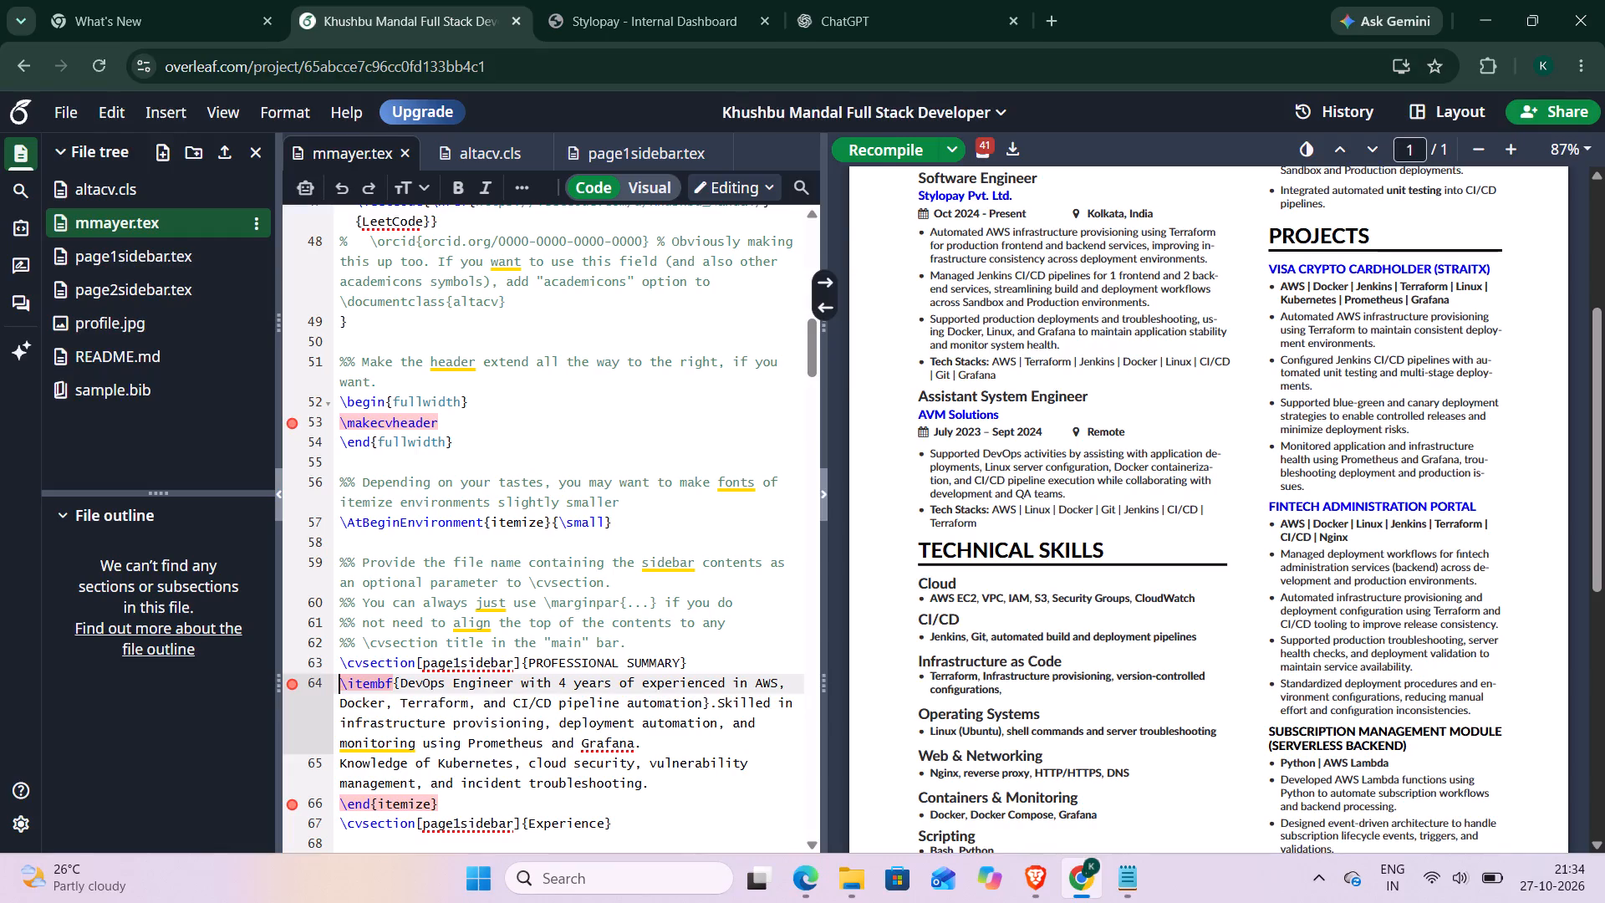
left_click(876, 158)
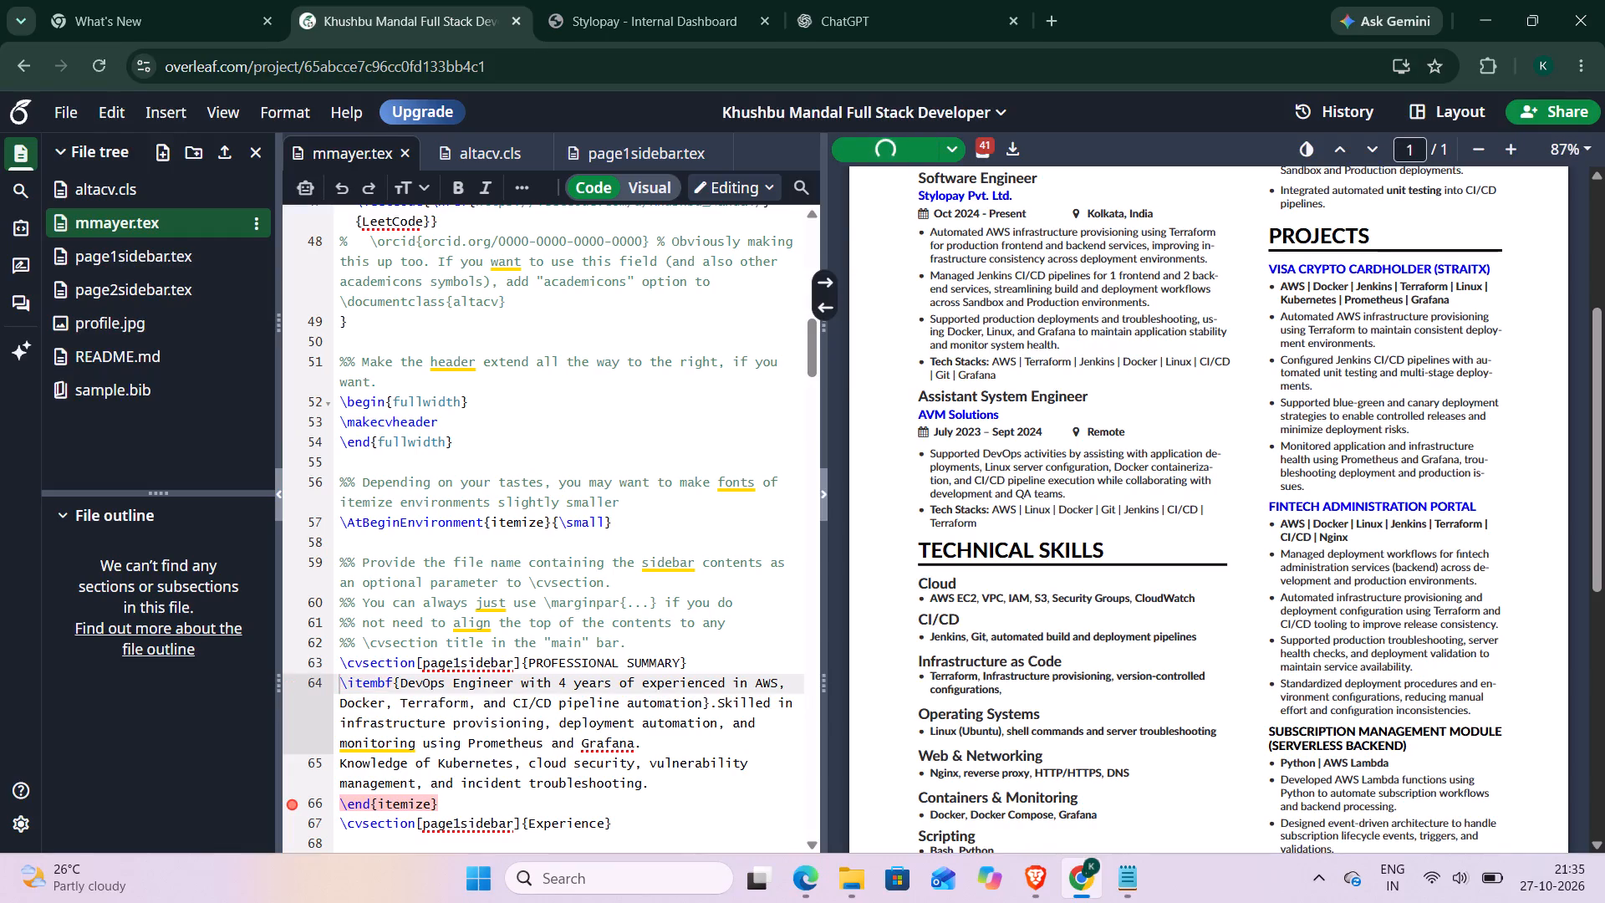
scroll(996, 344, "up", 3)
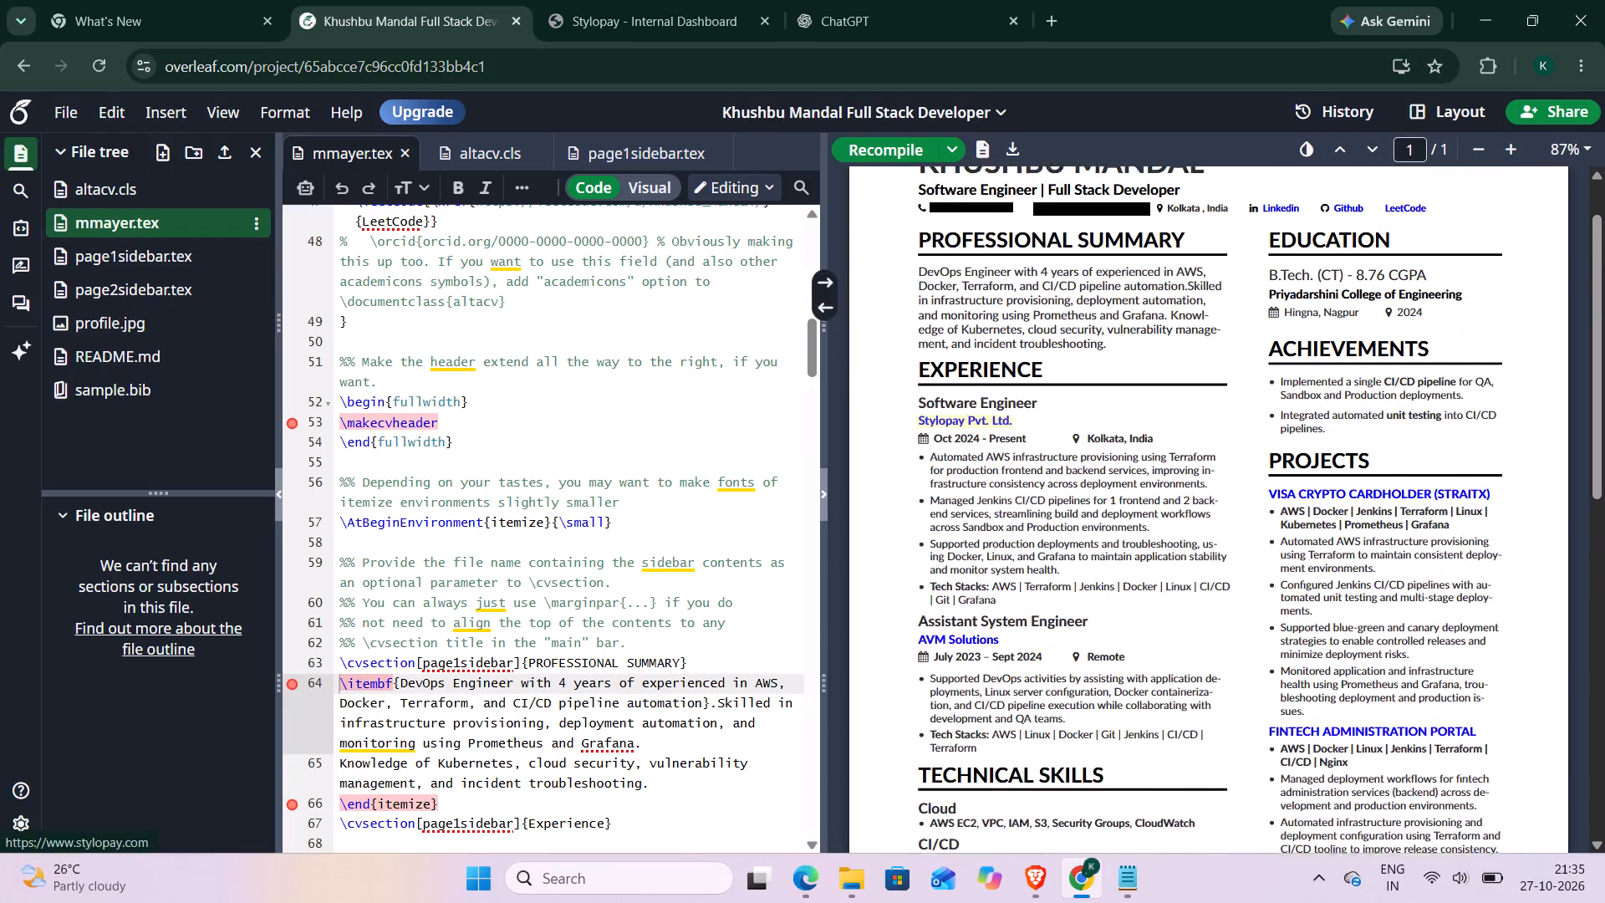
scroll(996, 344, "up", 1)
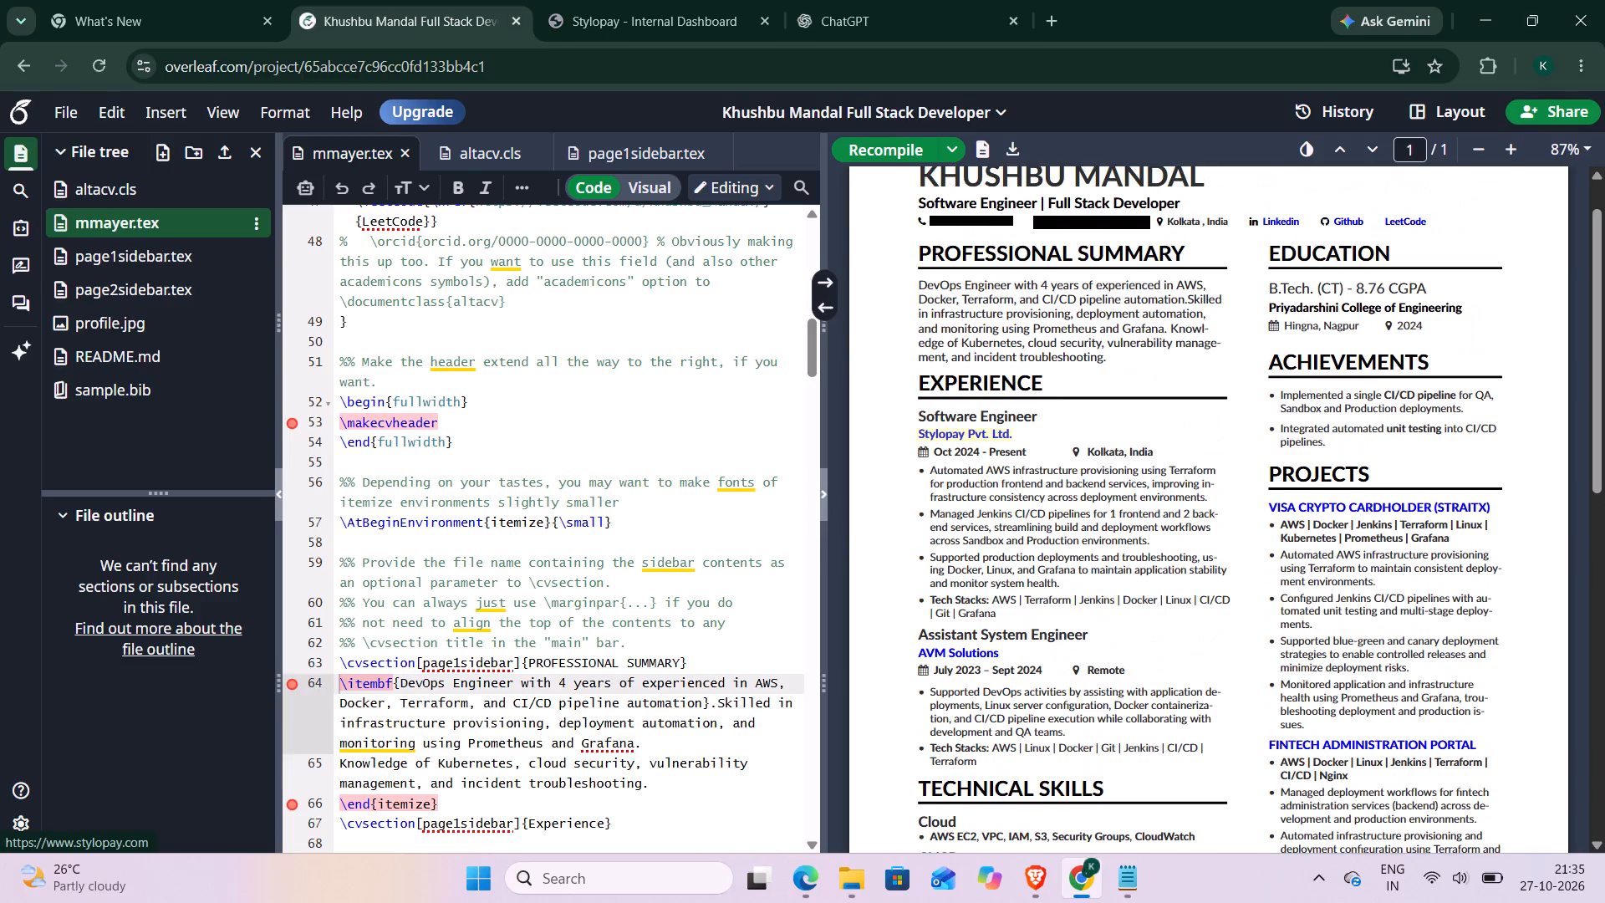
scroll(996, 344, "up", 1)
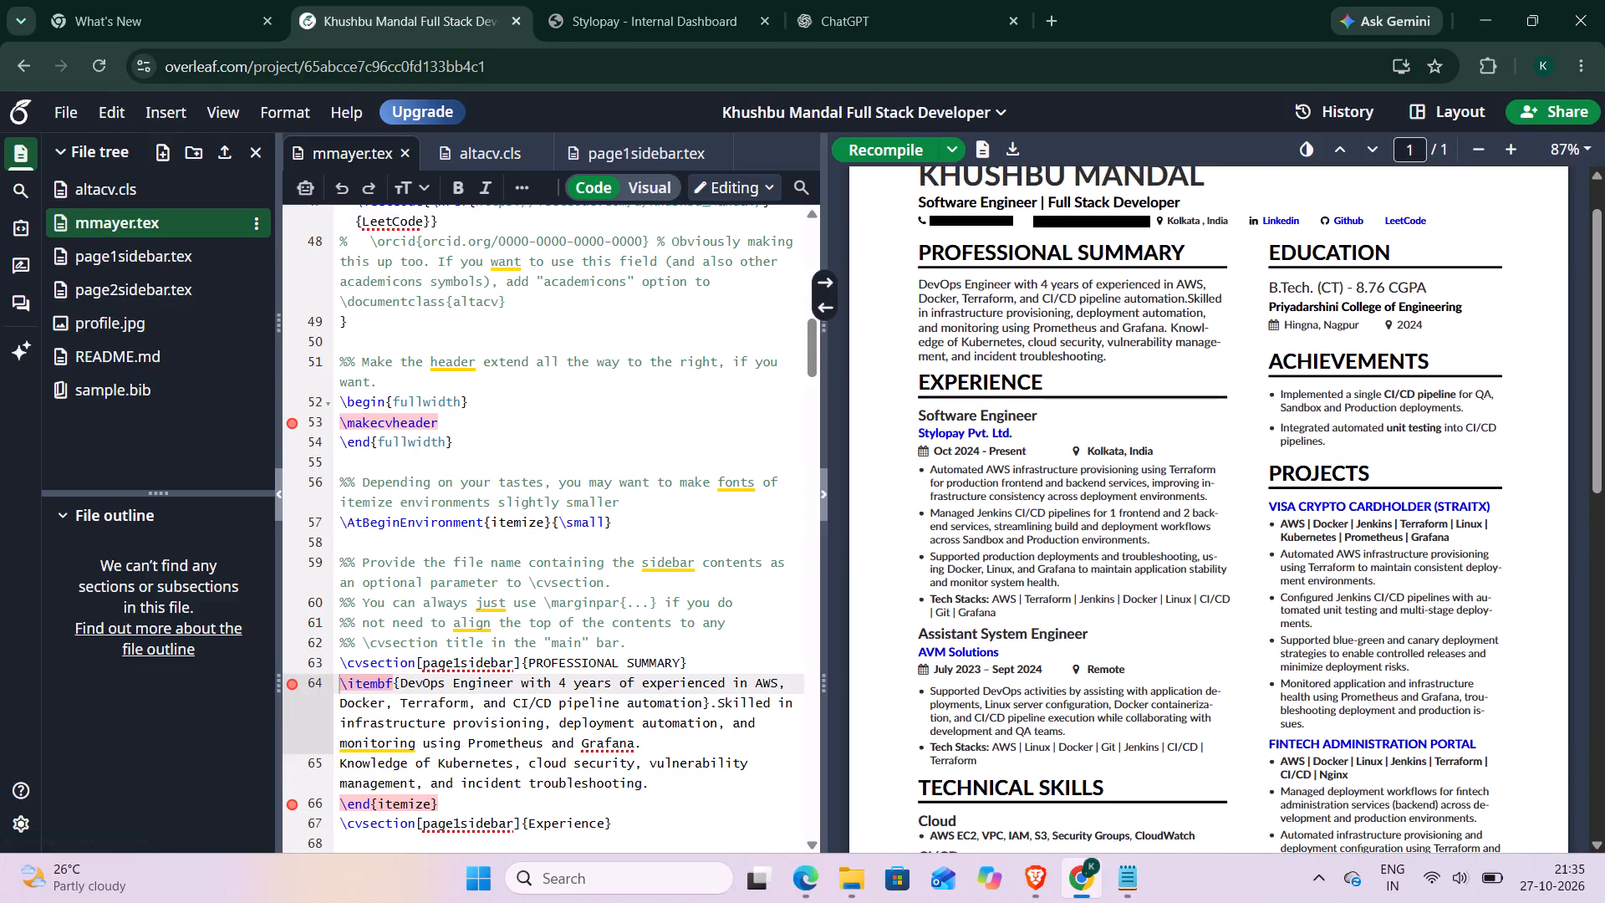
left_click_drag(645, 739, 336, 670)
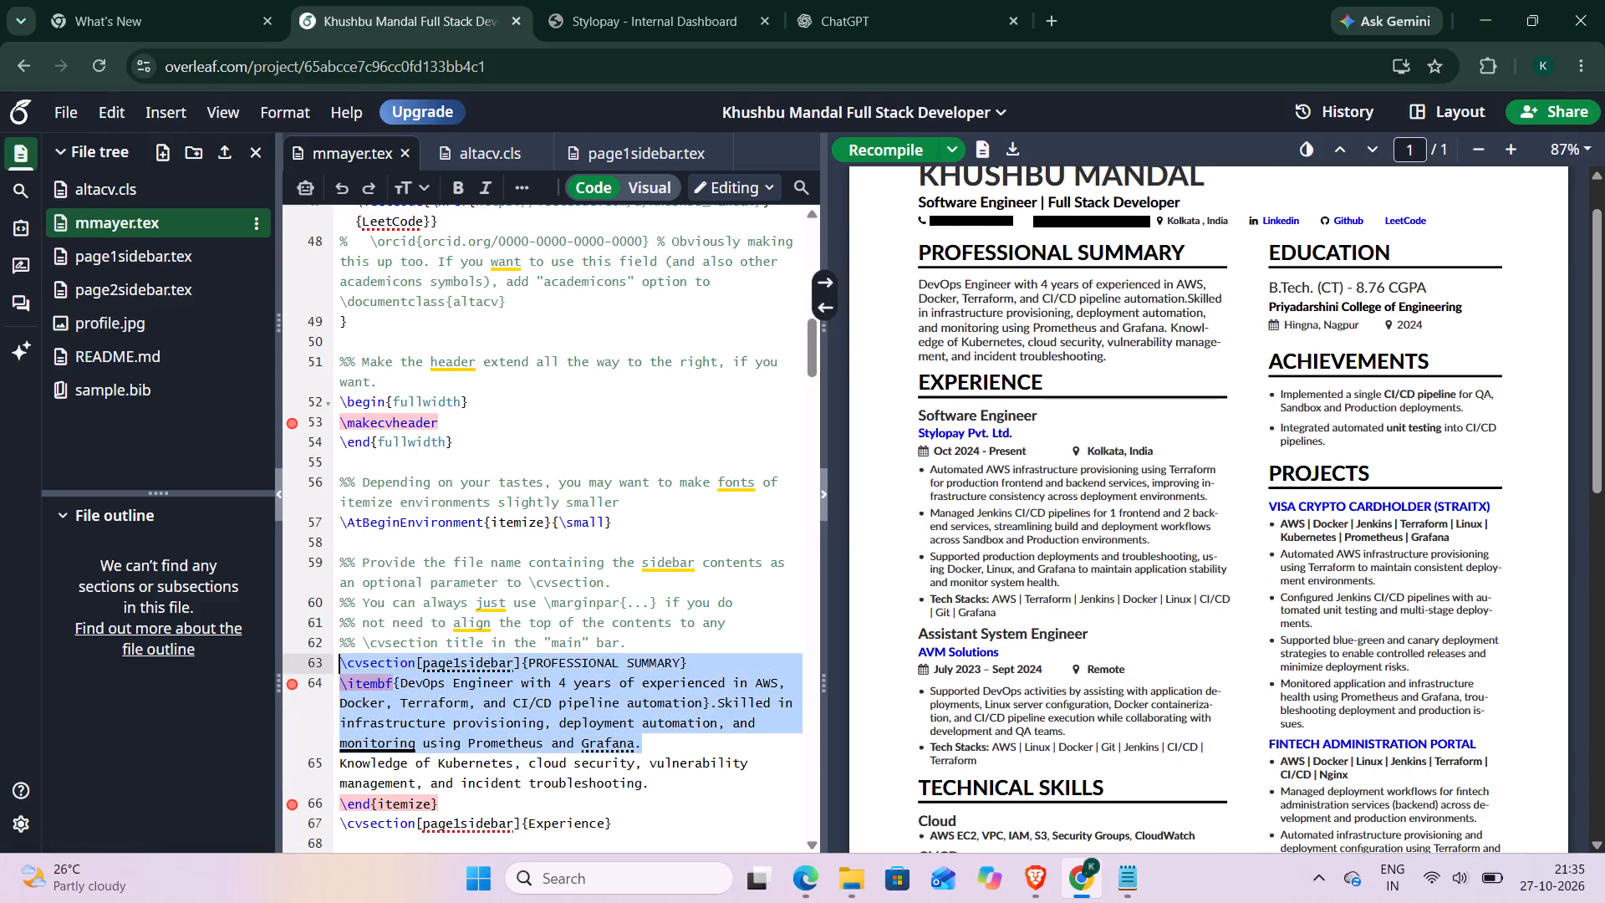
left_click_drag(336, 670, 336, 669)
key("ctrl+c")
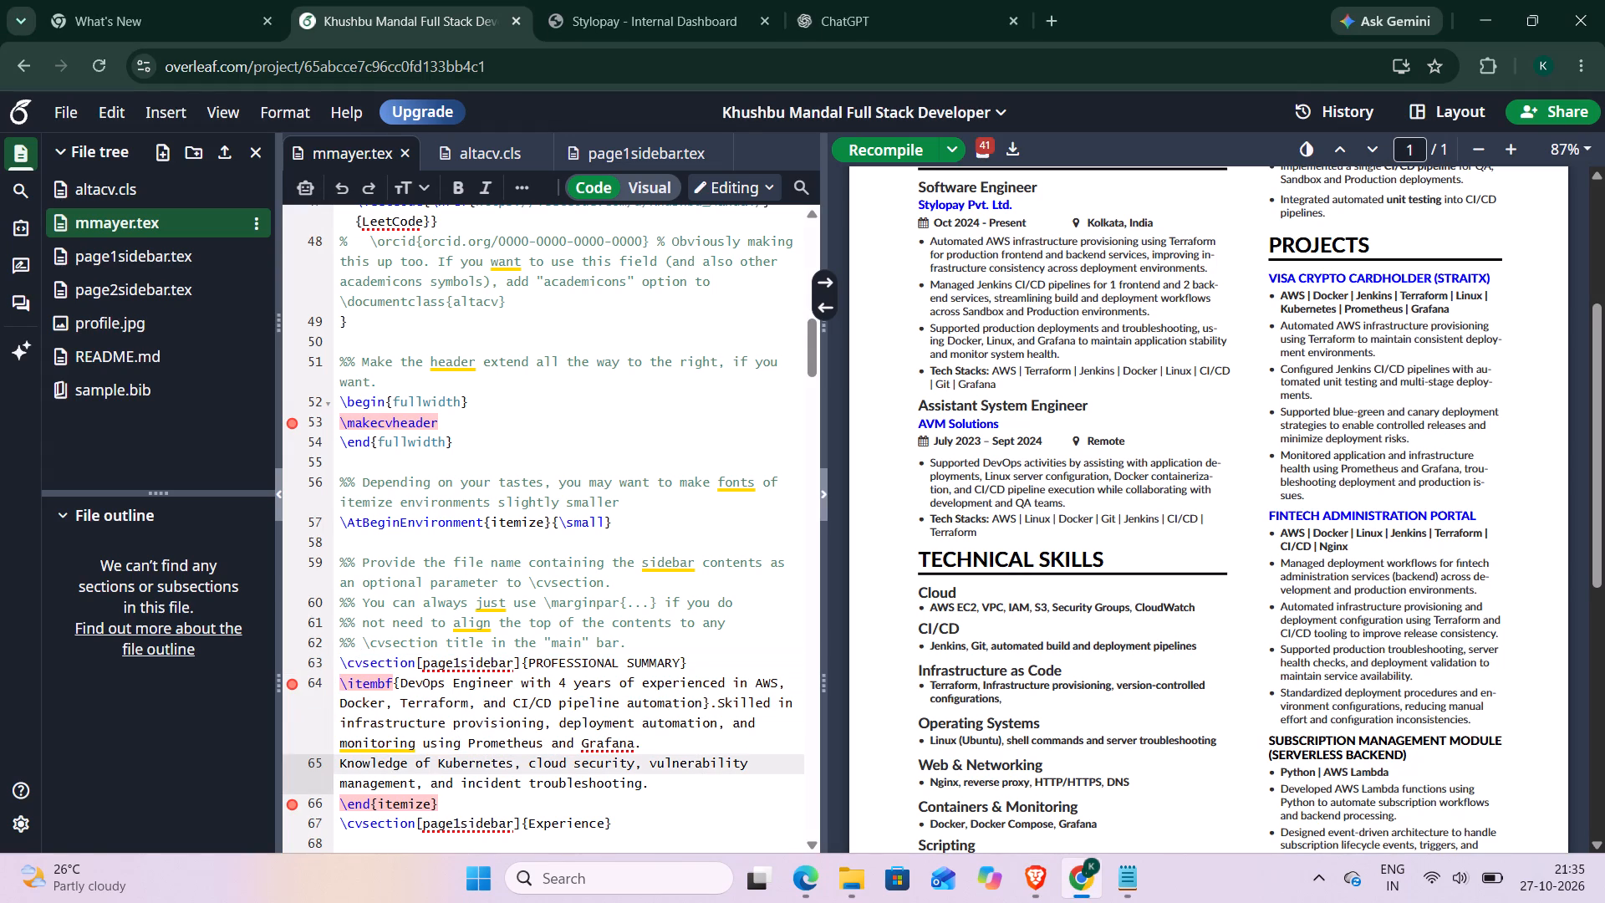
left_click_drag(338, 677, 379, 694)
left_click_drag(379, 694, 669, 742)
key("ctrl+v")
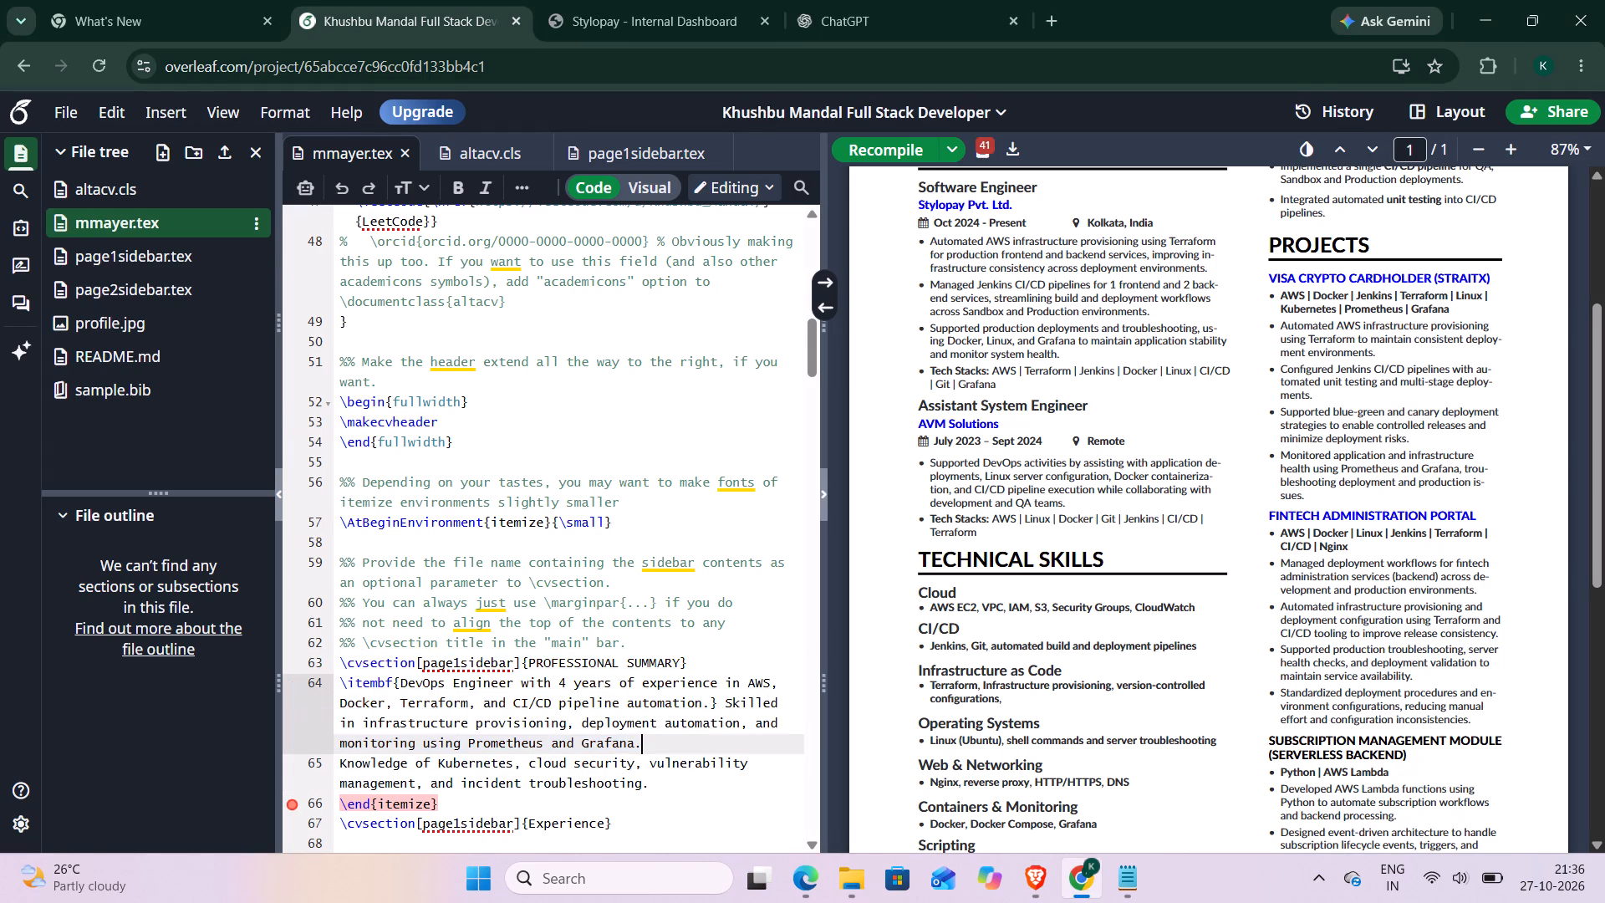
left_click(882, 151)
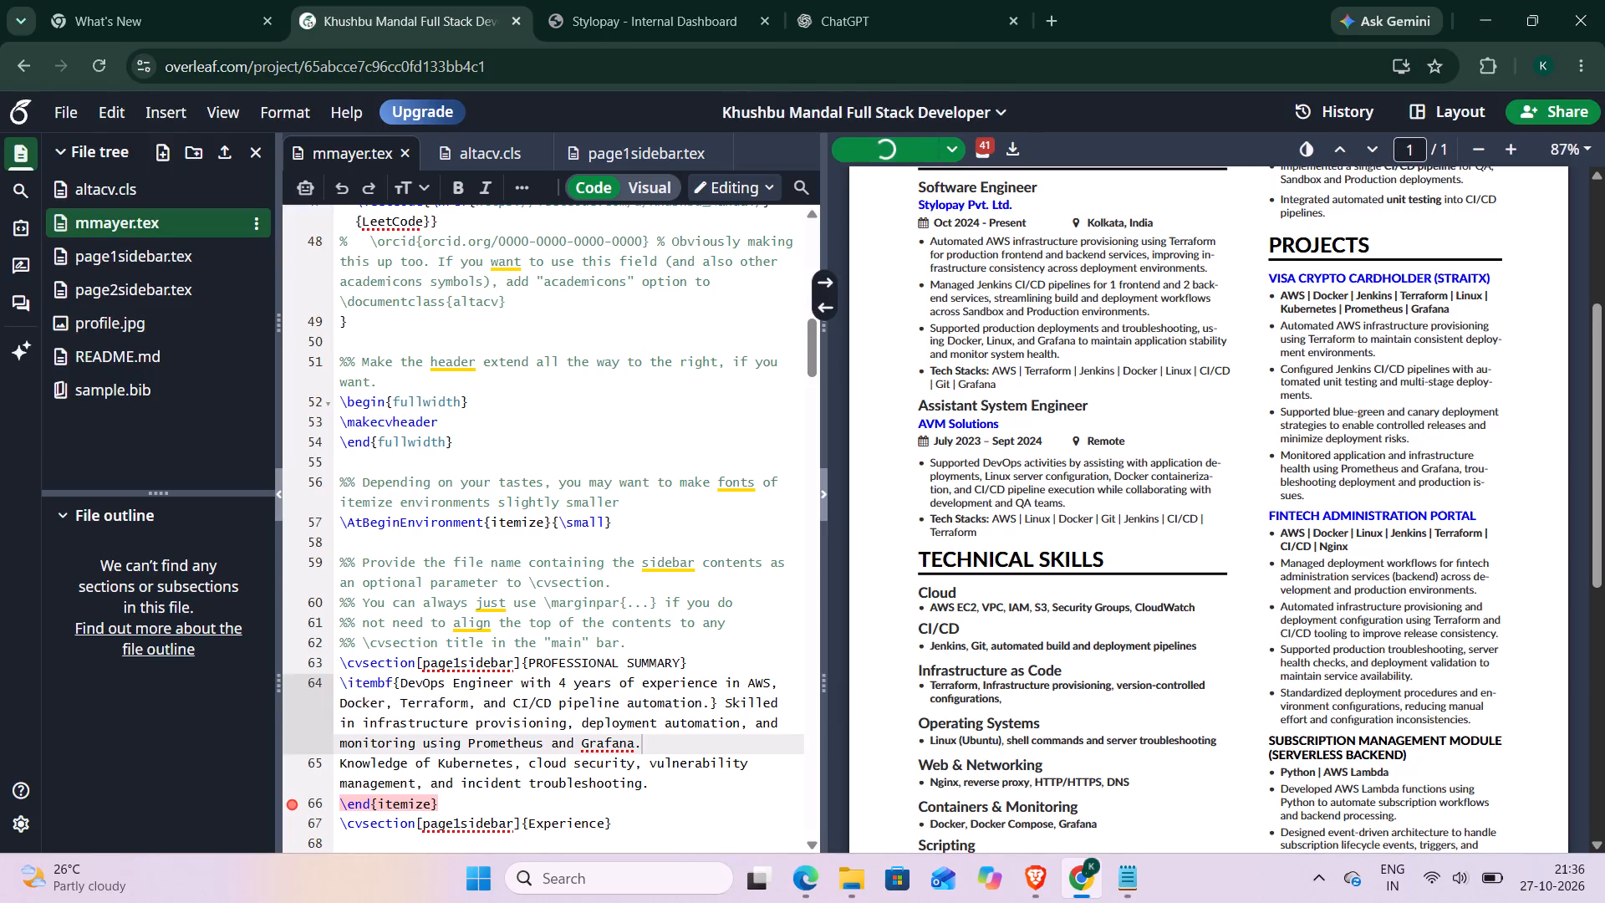
scroll(960, 431, "down", 3)
scroll(960, 431, "up", 6)
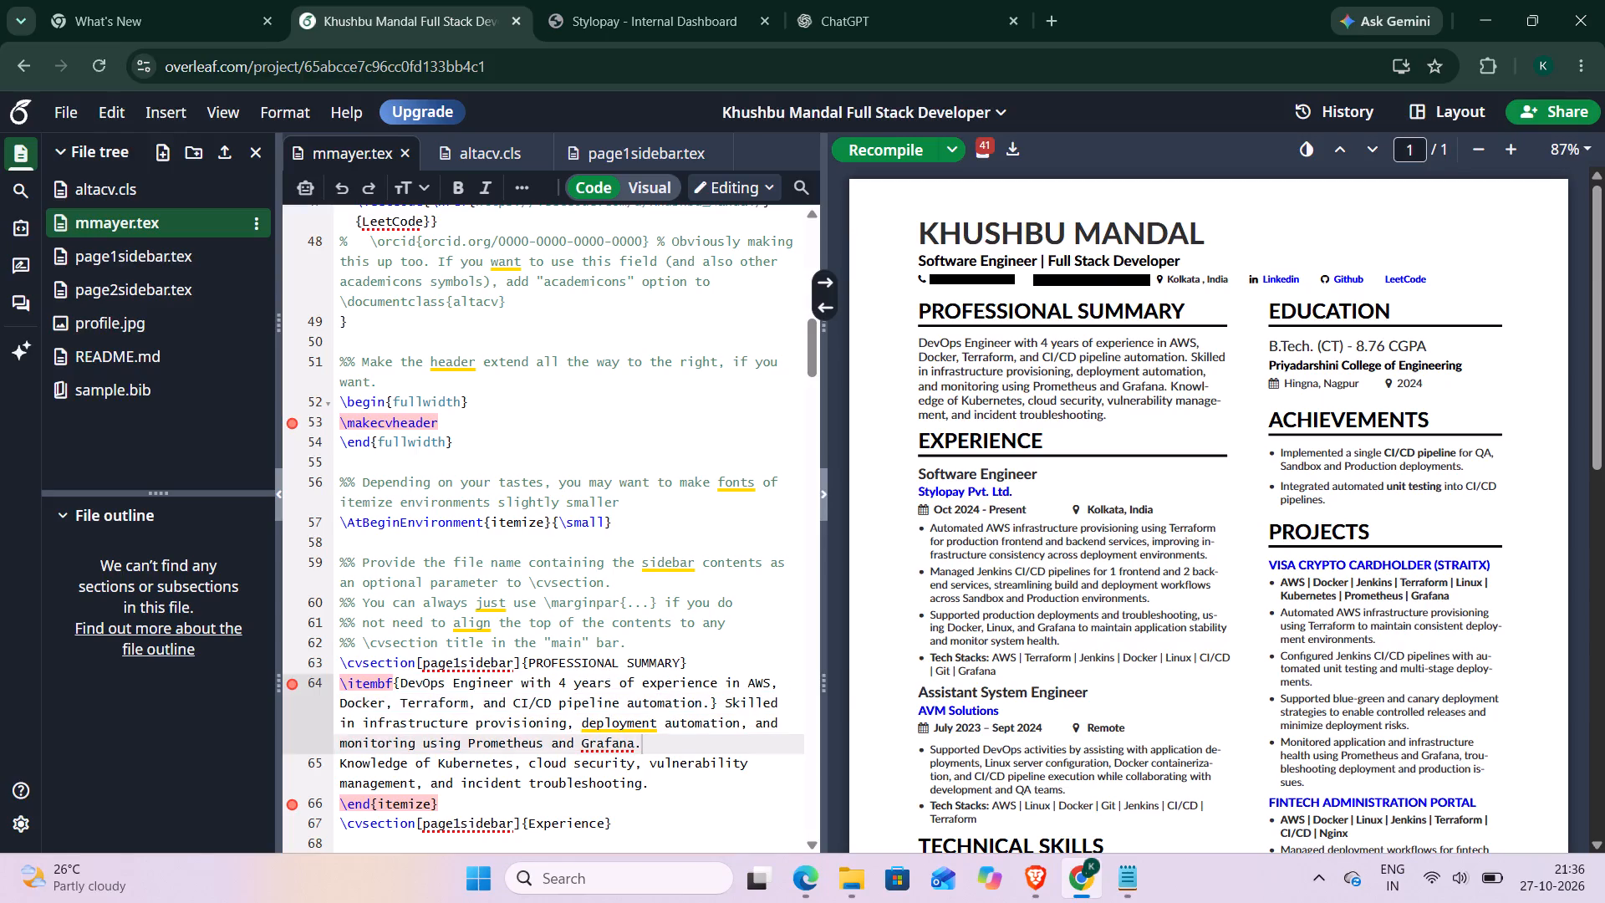
left_click(864, 143)
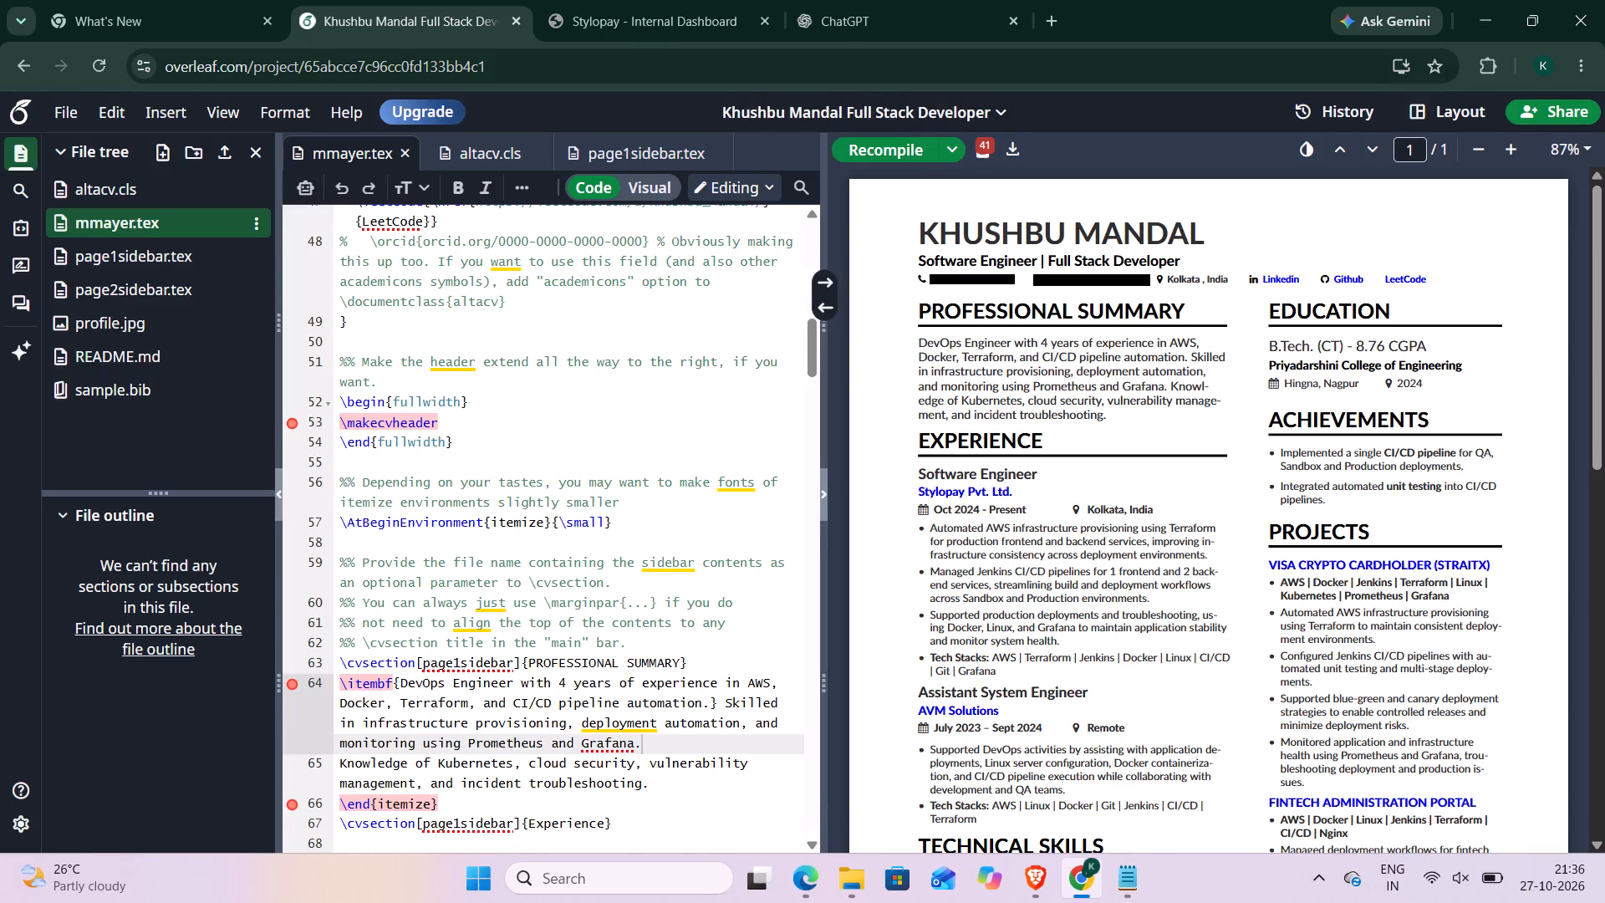
scroll(603, 487, "down", 1)
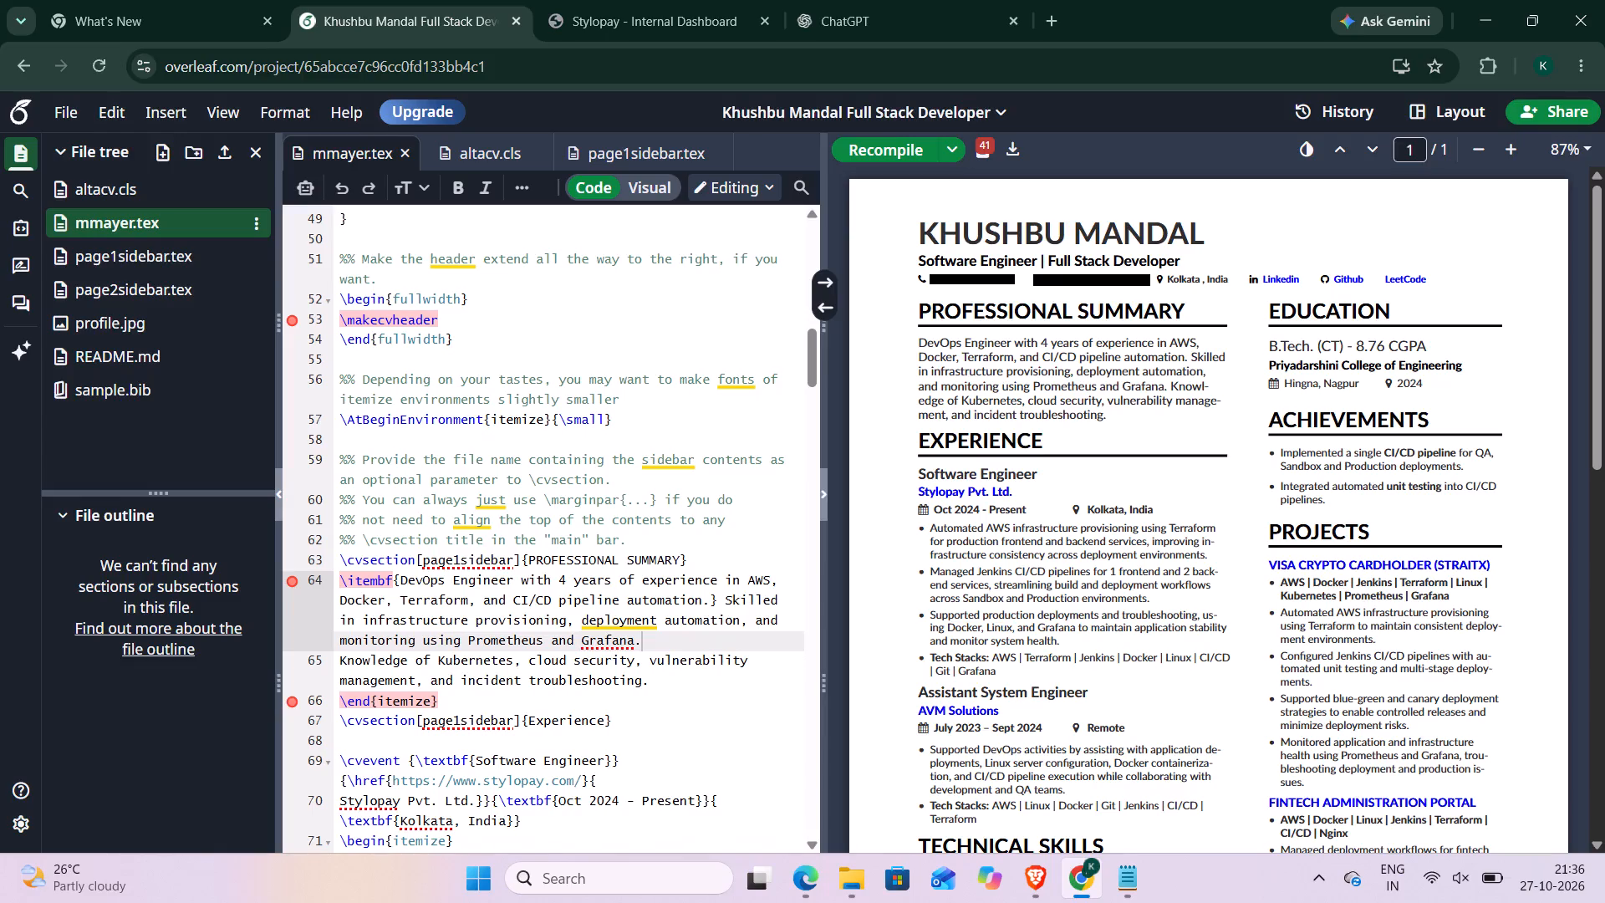
scroll(603, 487, "down", 2)
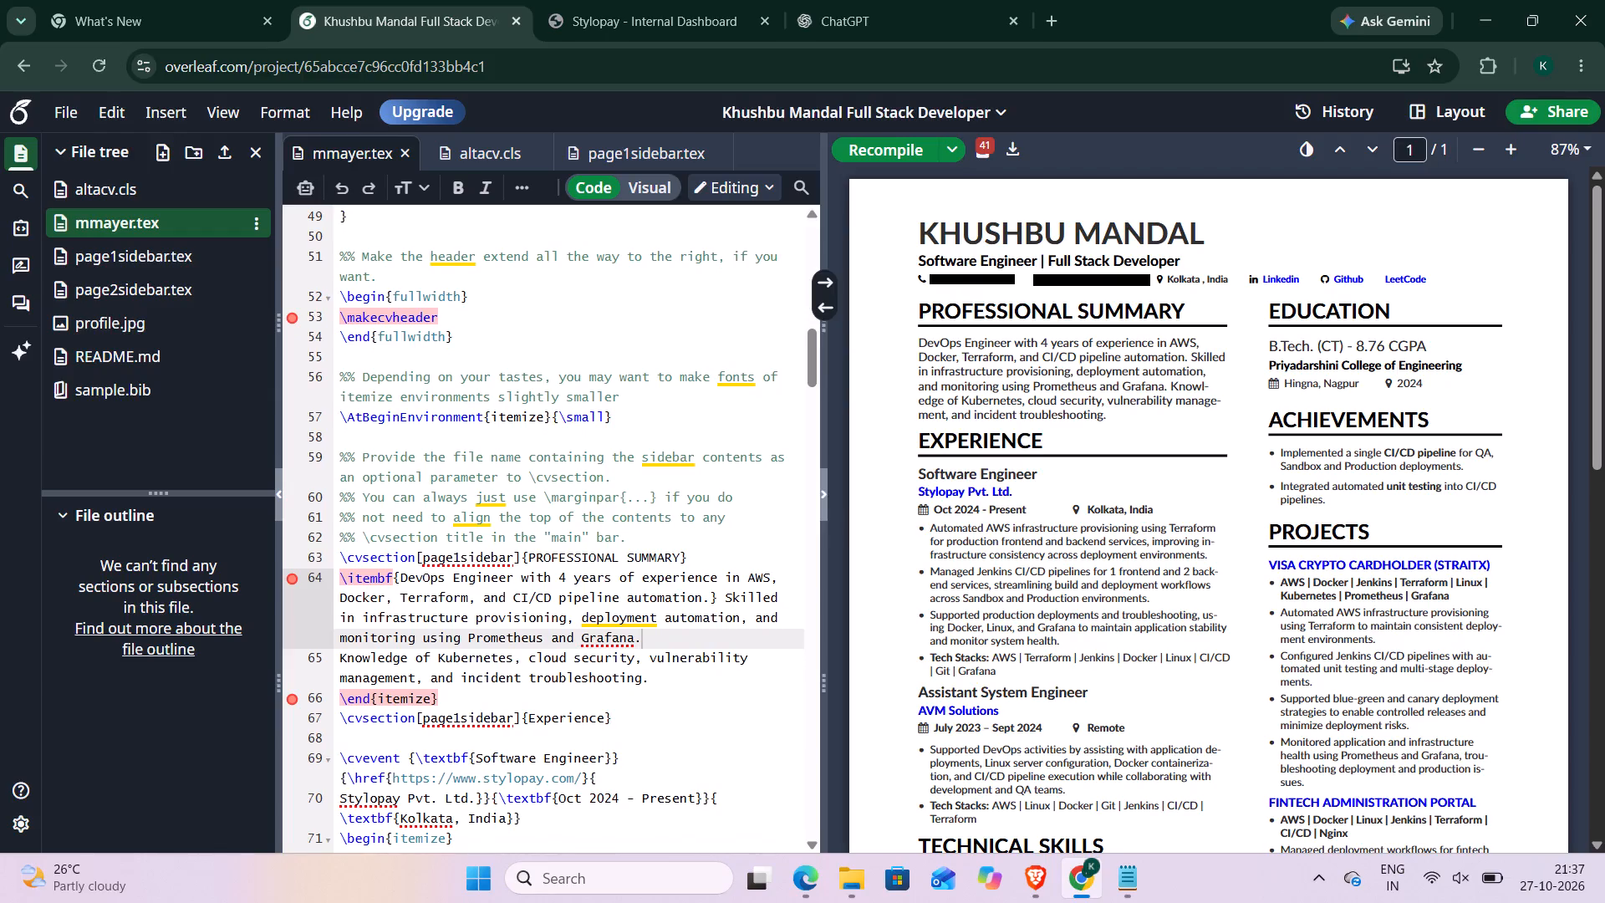
scroll(603, 487, "down", 1)
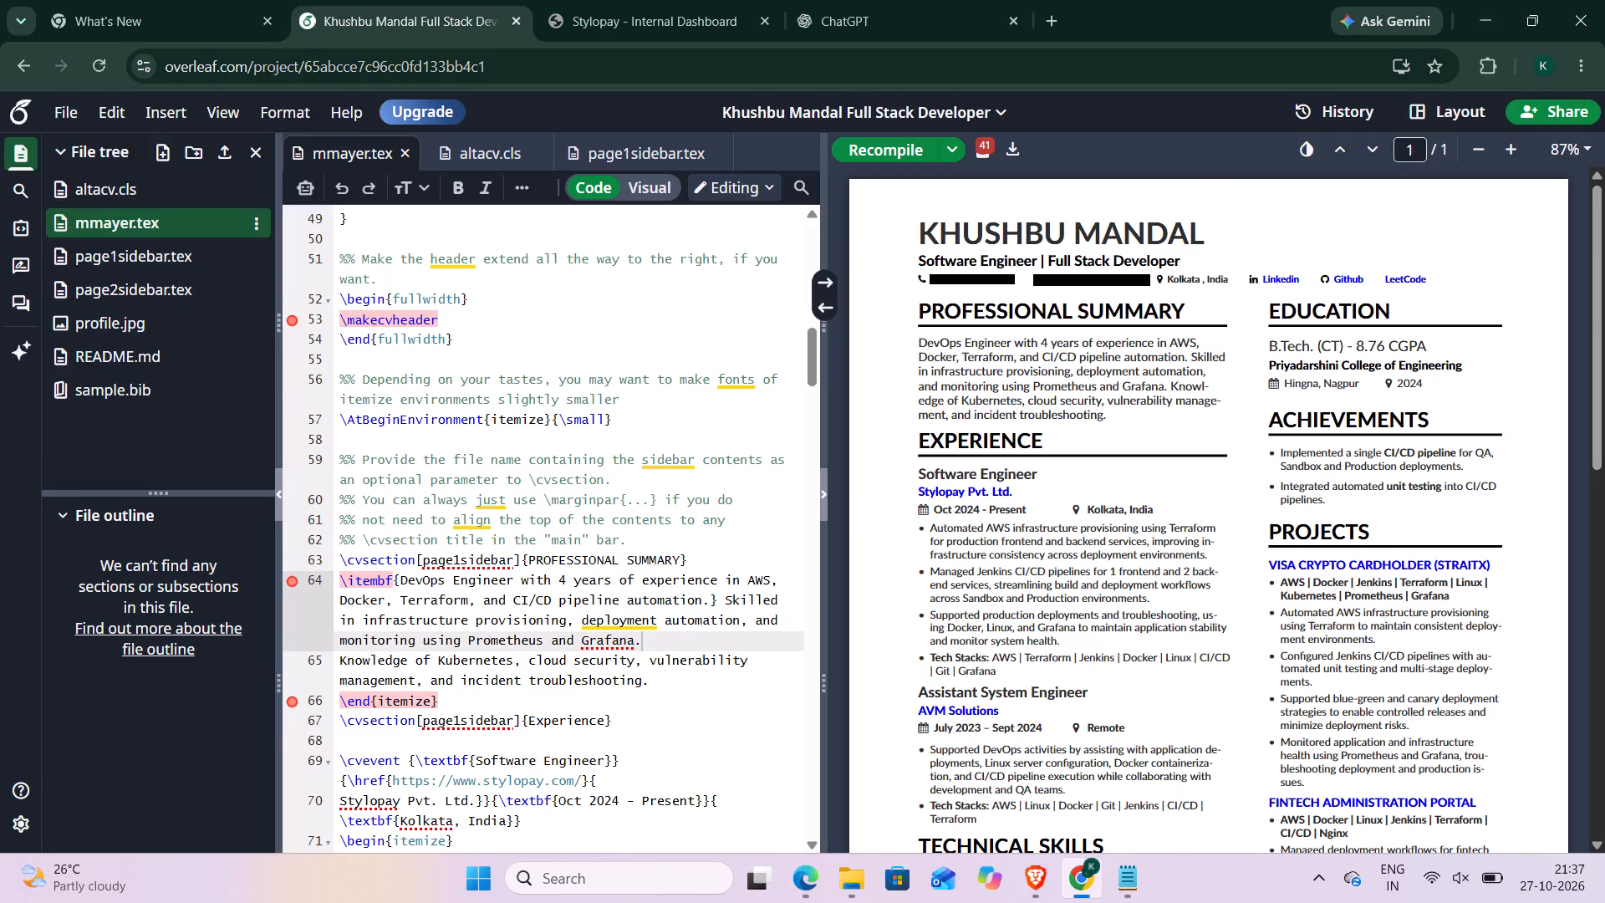
scroll(1076, 763, "down", 1)
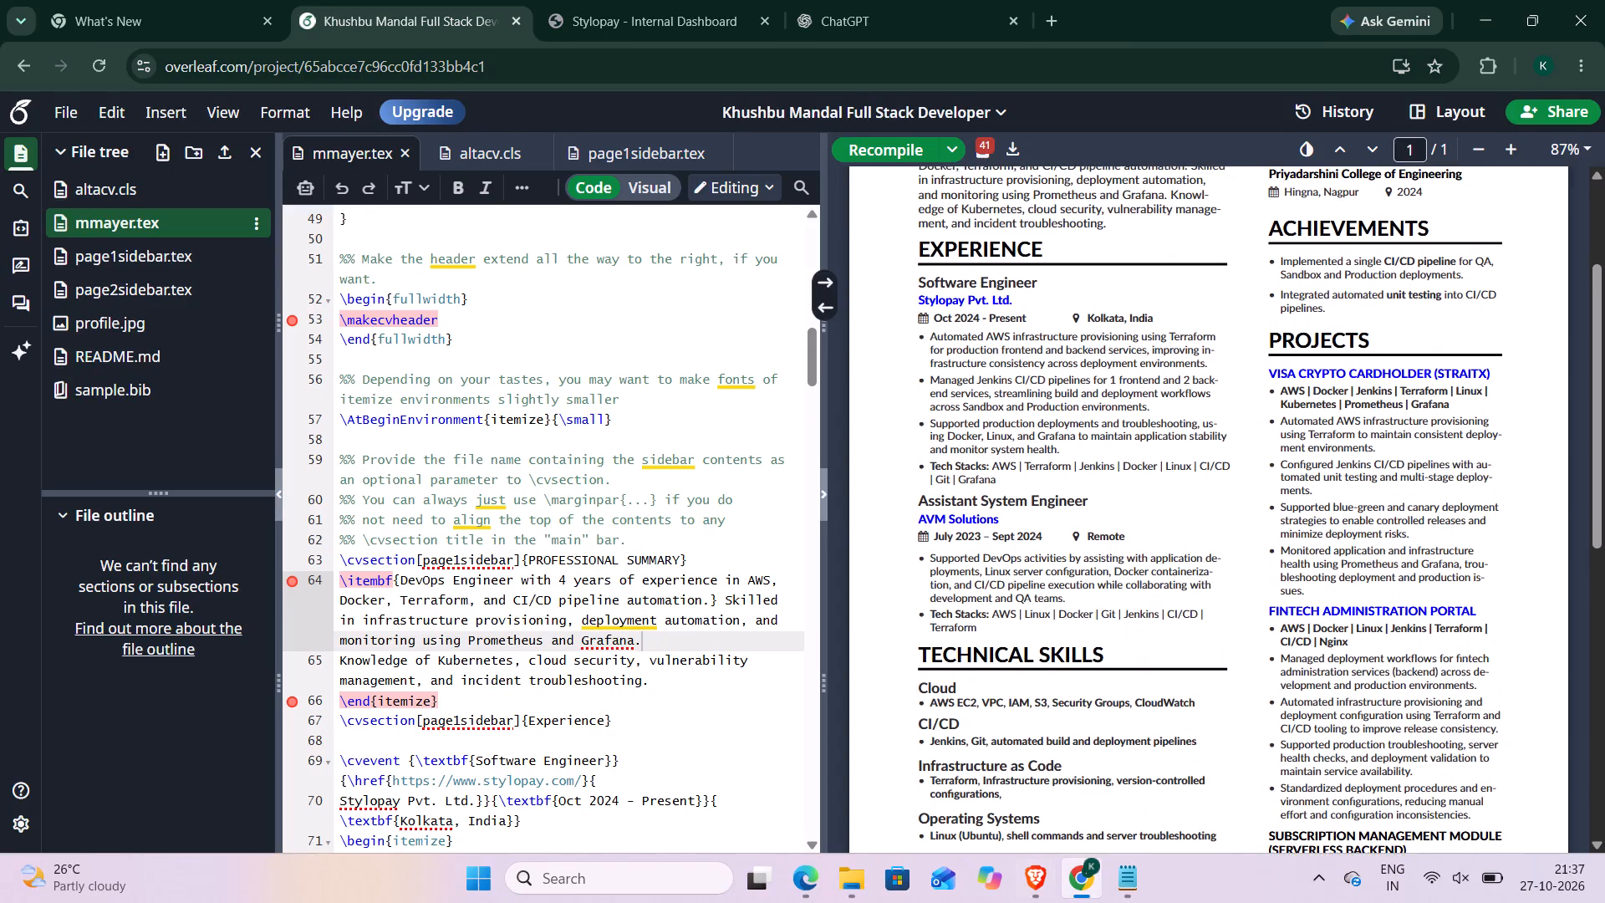
Review the whole compiled resume, from the professional summary and experience through technical skills, achievements and projects.
scroll(1092, 645, "up", 1)
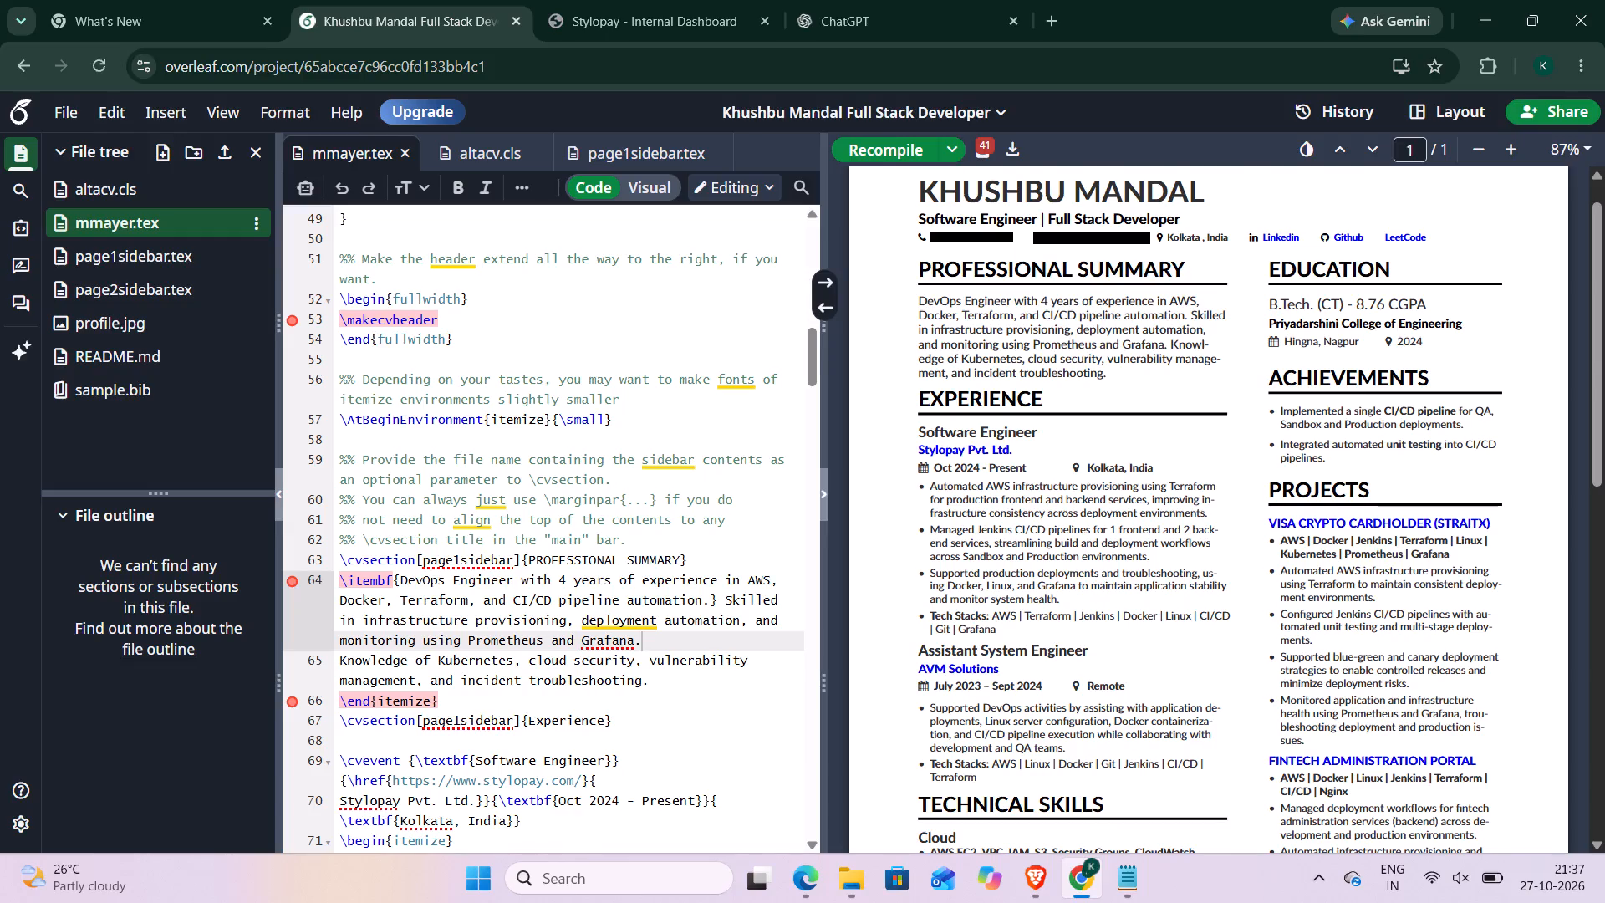
scroll(1103, 644, "down", 3)
scroll(1103, 644, "up", 2)
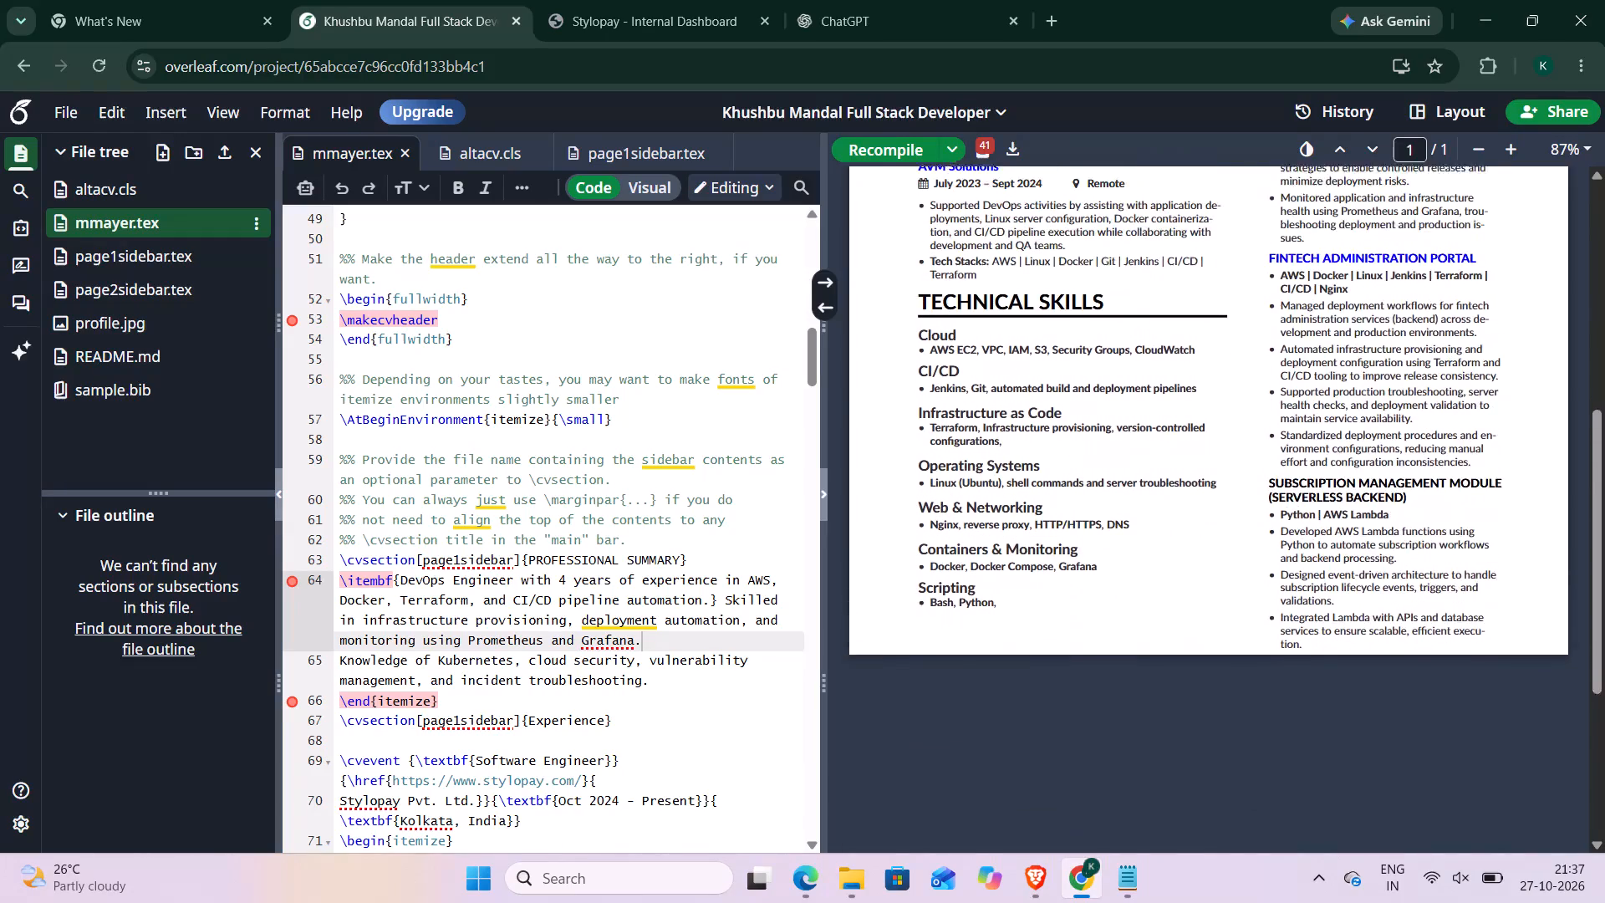
scroll(1103, 644, "up", 3)
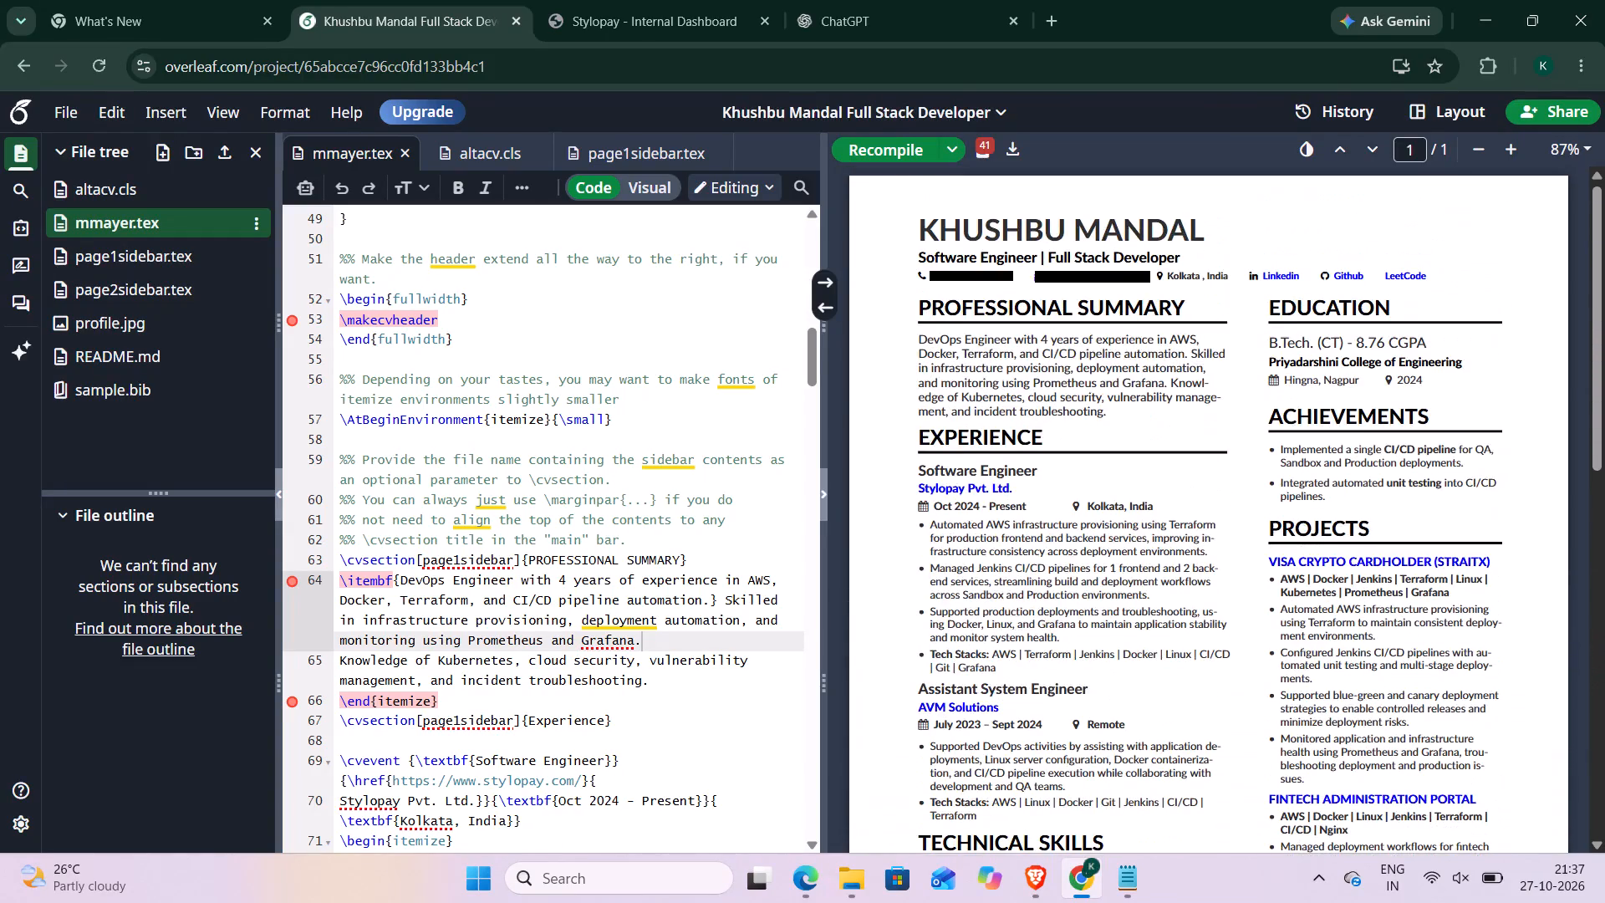
scroll(1103, 644, "up", 1)
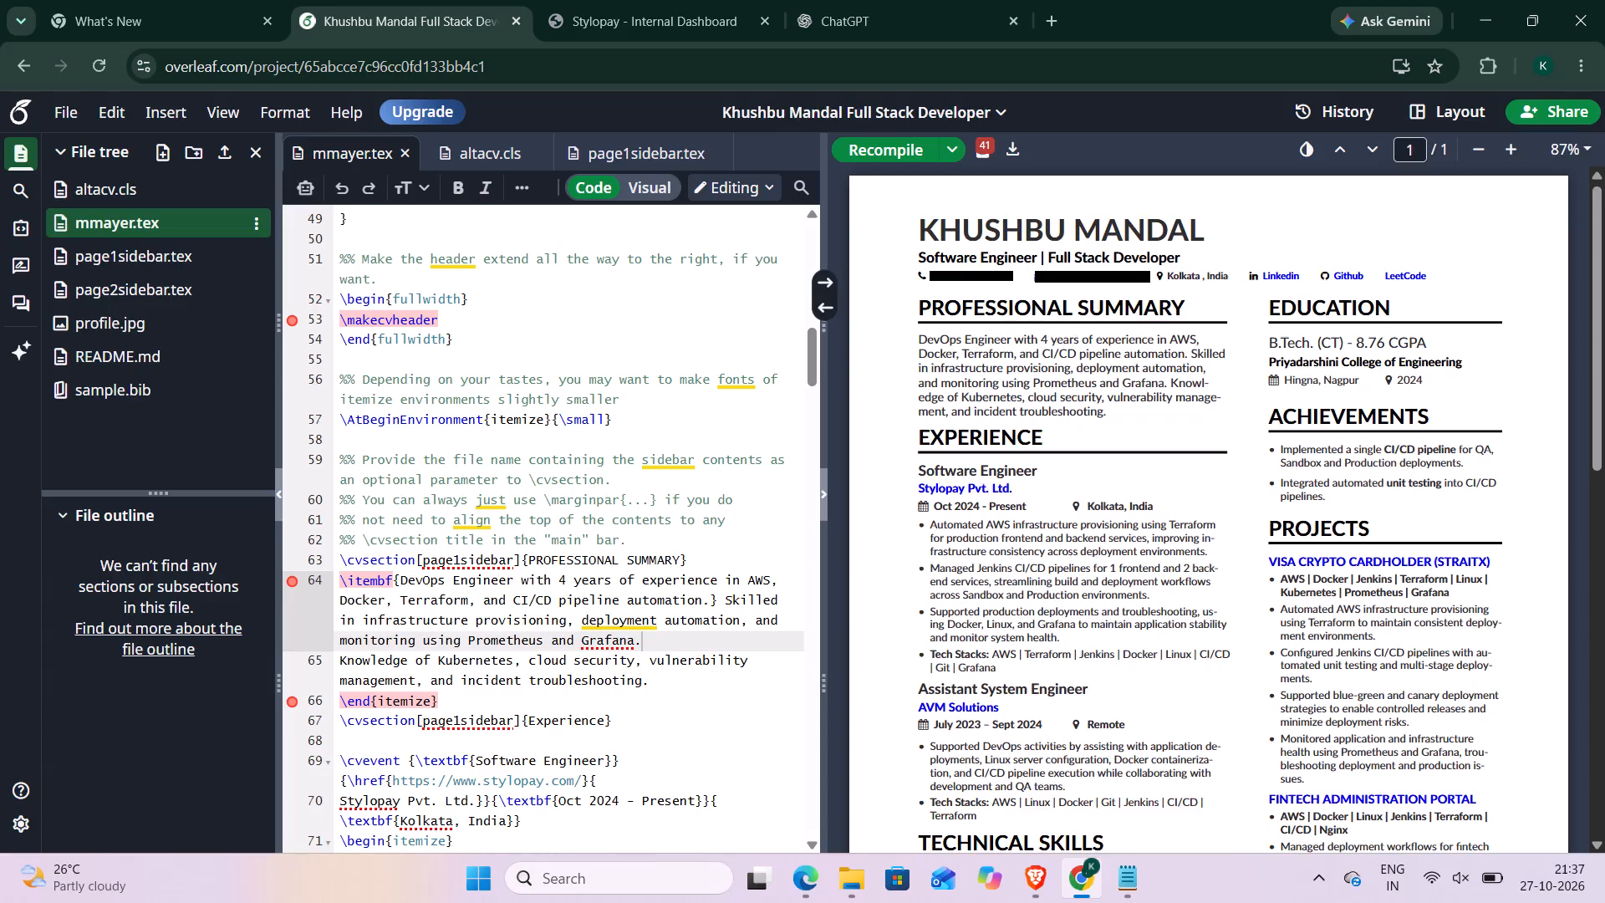
scroll(1103, 644, "up", 1)
scroll(1107, 591, "down", 1)
scroll(1107, 591, "up", 1)
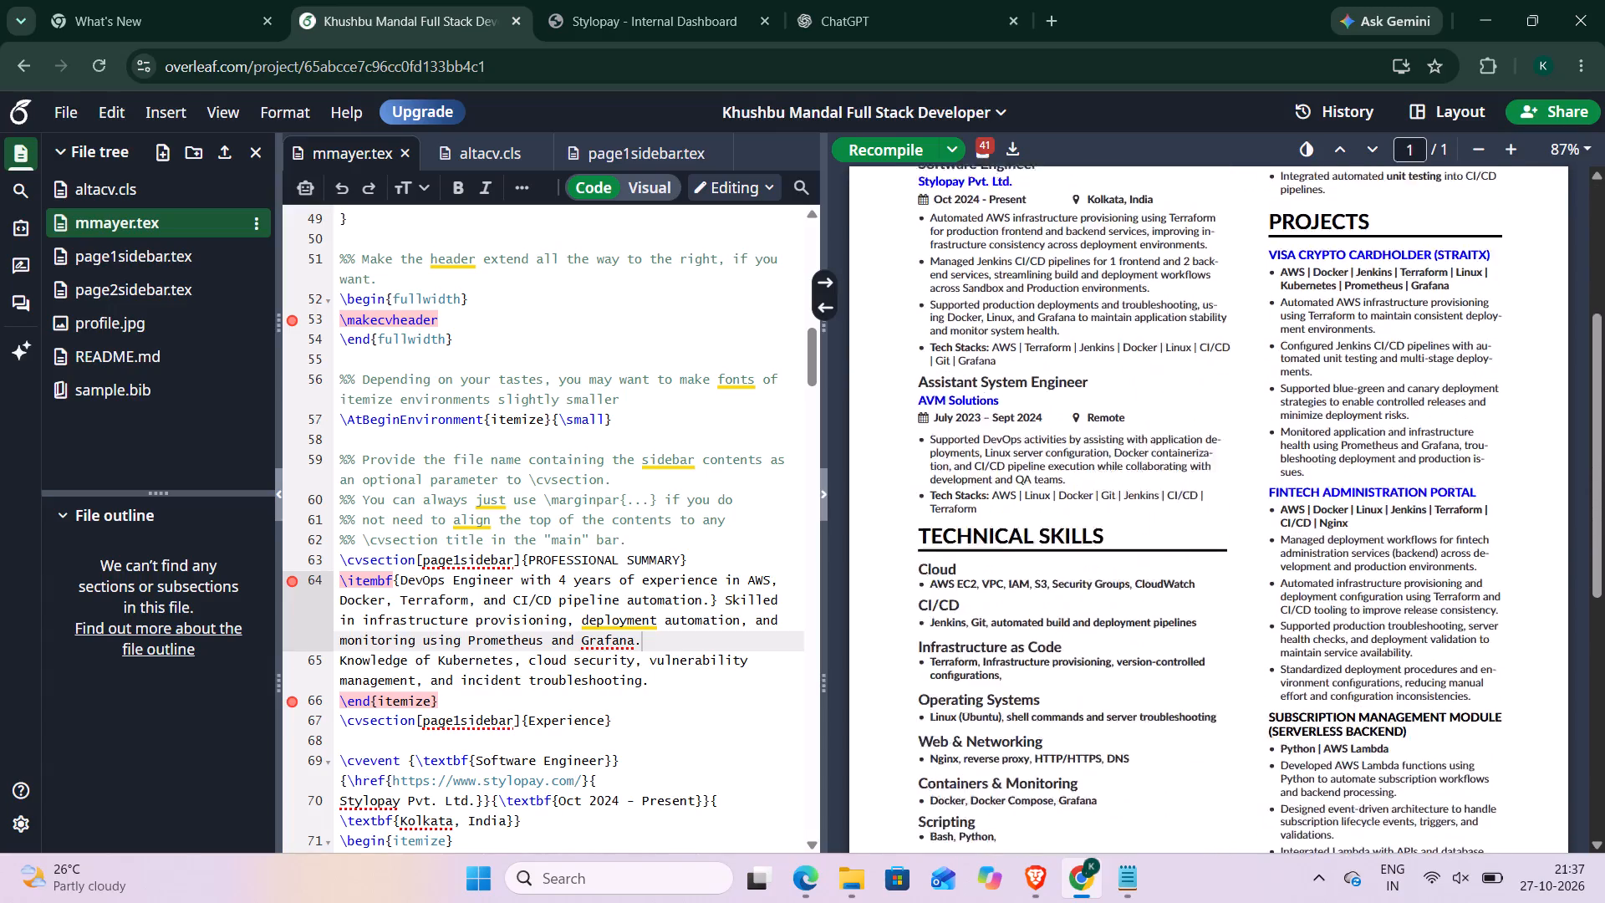
scroll(1107, 591, "up", 2)
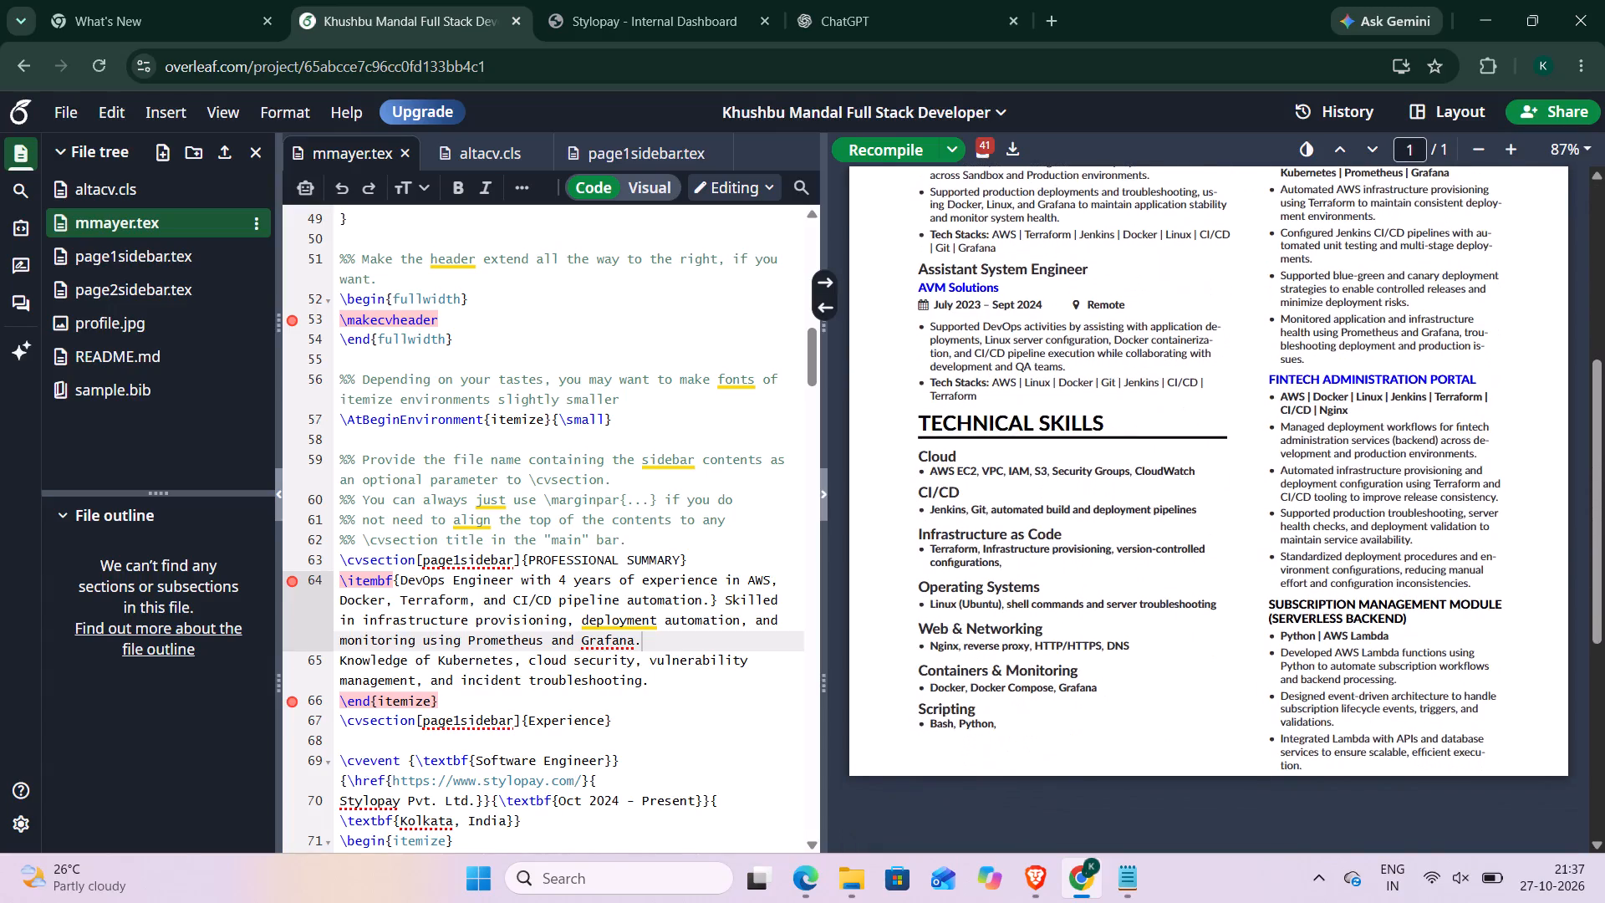
scroll(1107, 591, "up", 1)
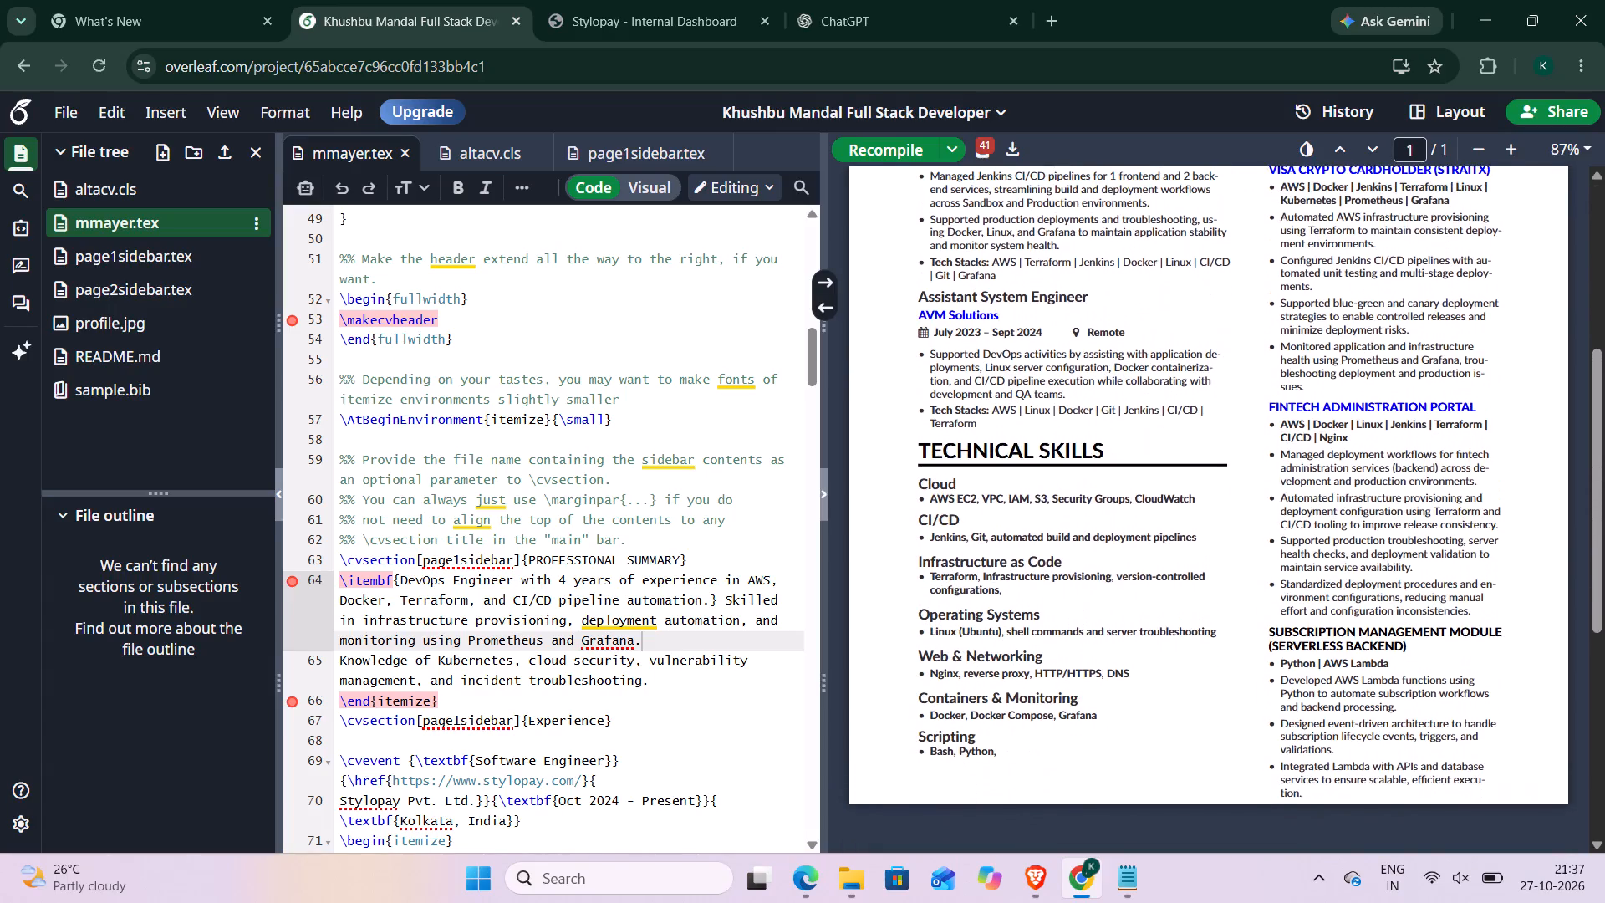
scroll(1107, 591, "up", 3)
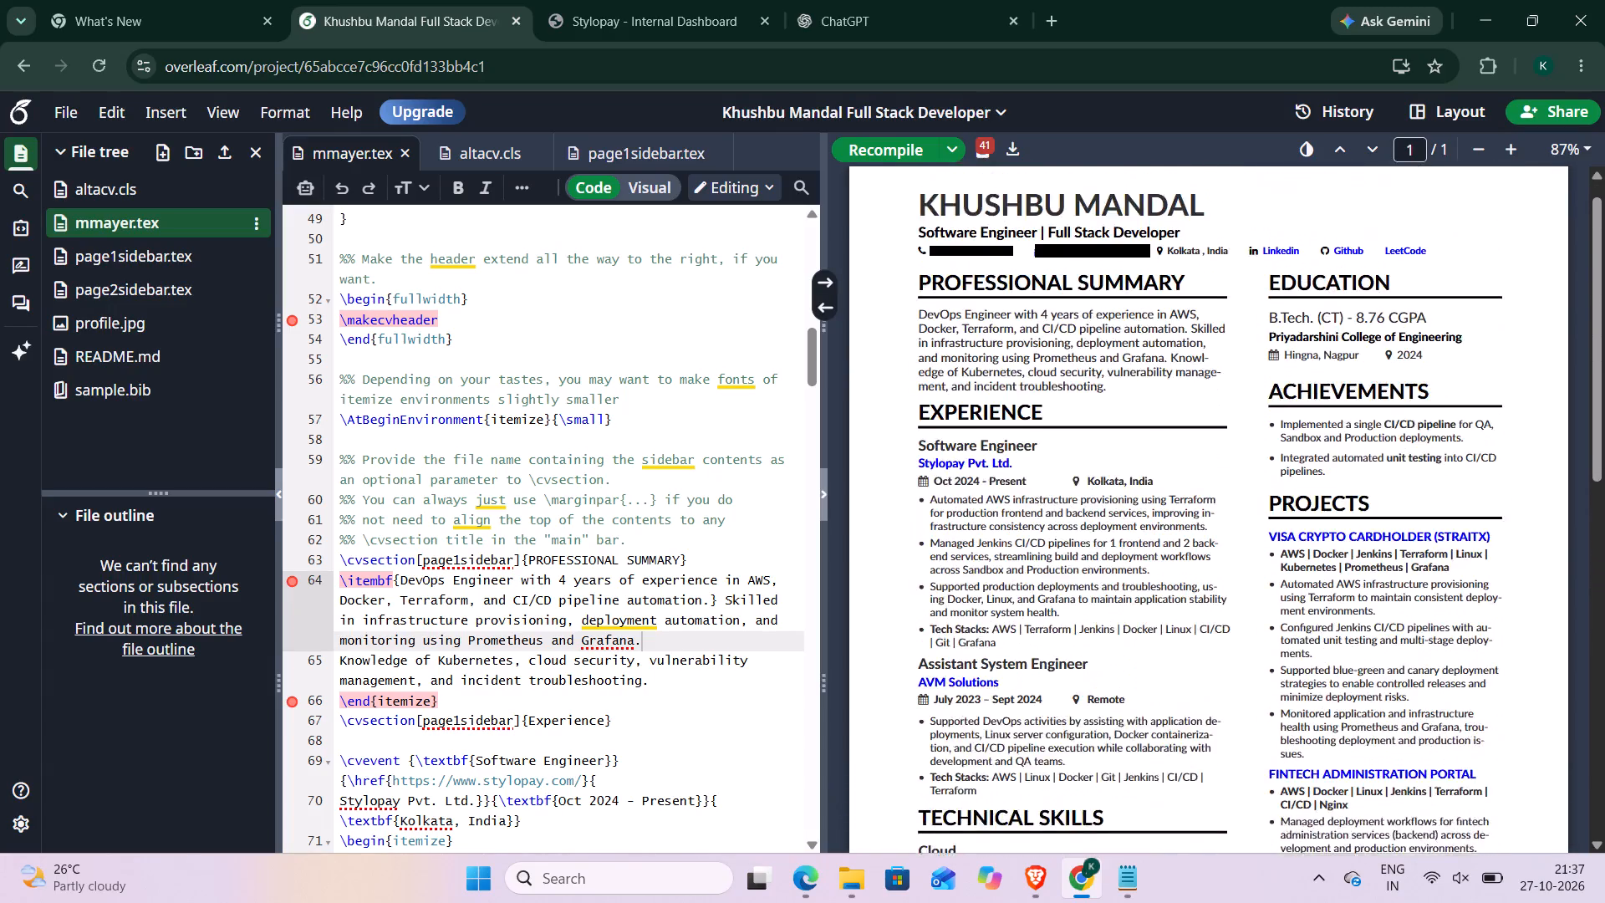